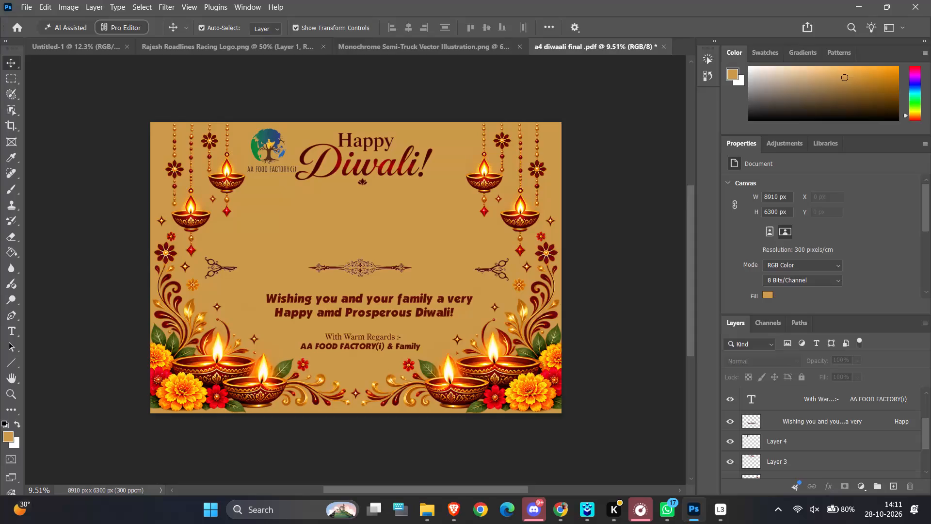
Switch to the Untitled-1 document and examine the Rajesh Roadlines consignment form's header, address and table layout.
click(461, 43)
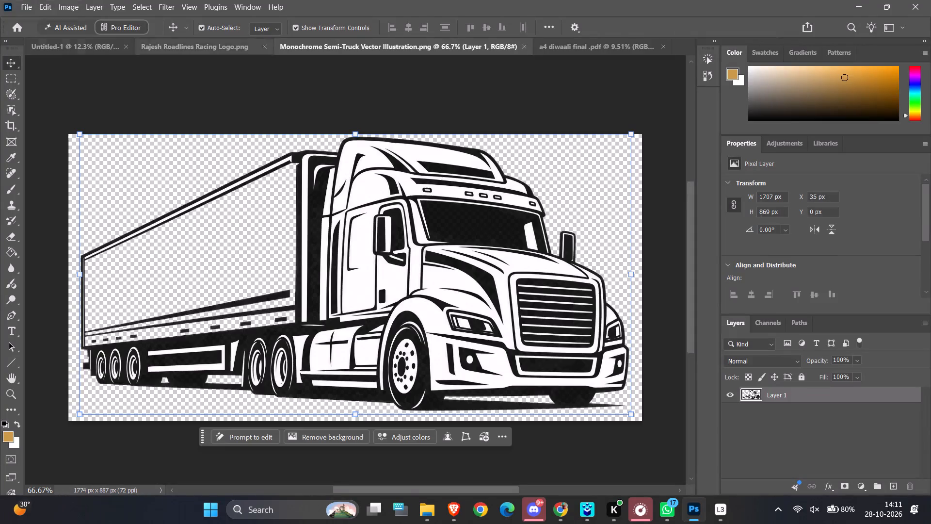
click(170, 49)
click(66, 44)
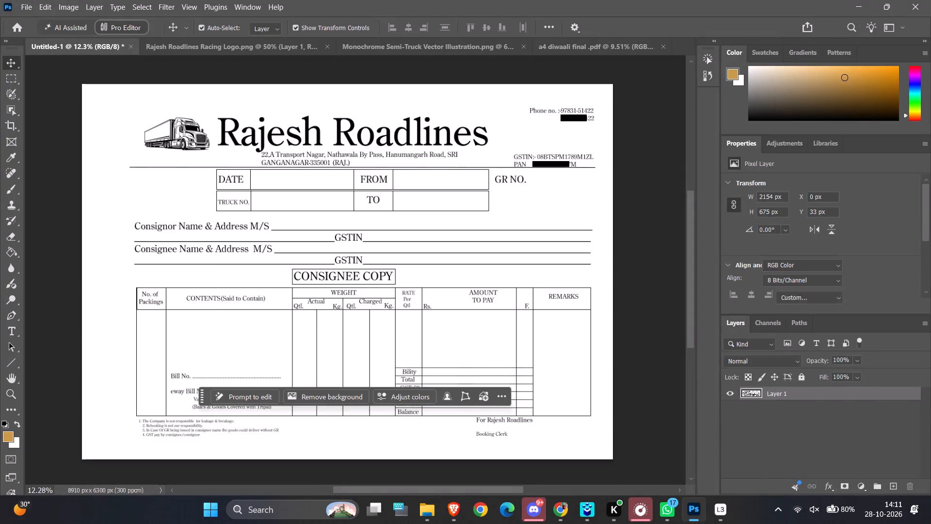
ctrl+scroll(402, 159, up, 5)
ctrl+alt+scroll(397, 150, up, 5)
ctrl+alt+scroll(397, 150, down, 3)
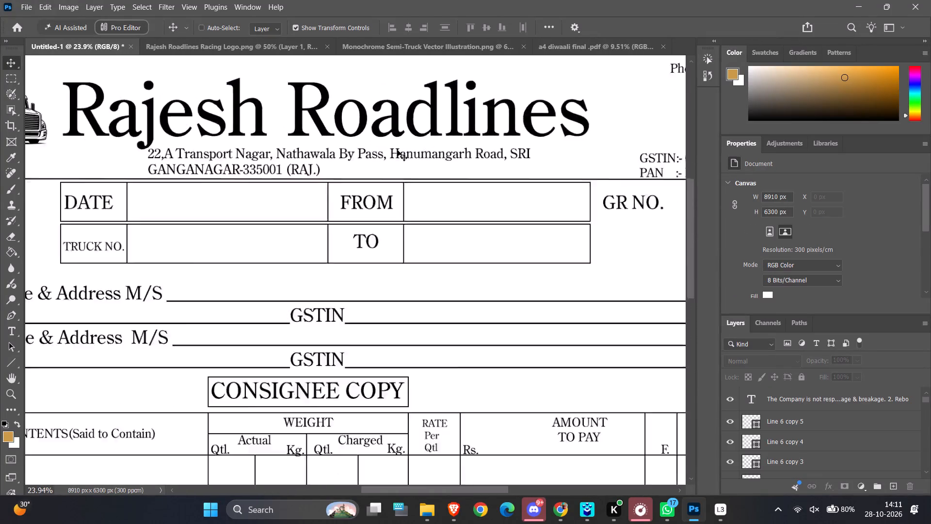
ctrl+alt+scroll(397, 150, down, 2)
ctrl+alt+scroll(397, 150, up, 4)
ctrl+alt+scroll(397, 150, down, 5)
ctrl+alt+scroll(269, 137, up, 4)
ctrl+alt+scroll(269, 137, down, 4)
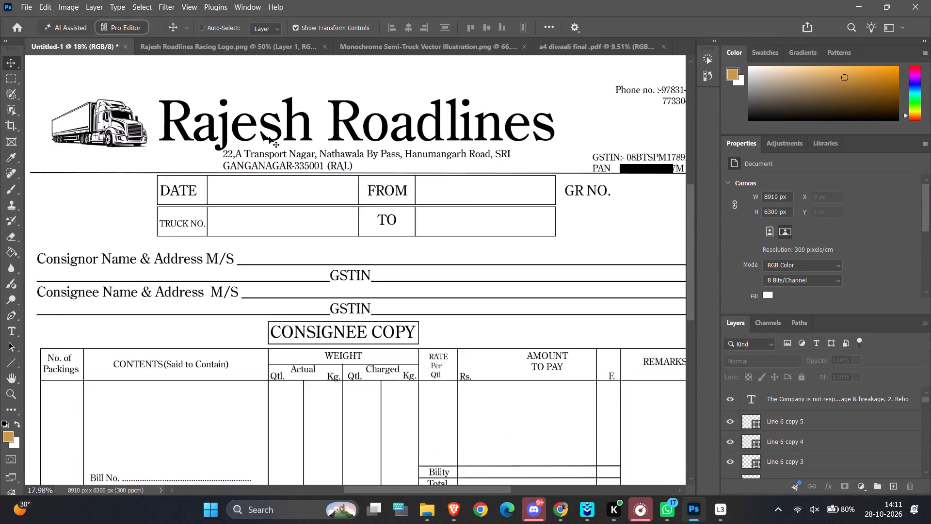
ctrl+alt+scroll(269, 137, down, 1)
ctrl+alt+scroll(336, 131, up, 2)
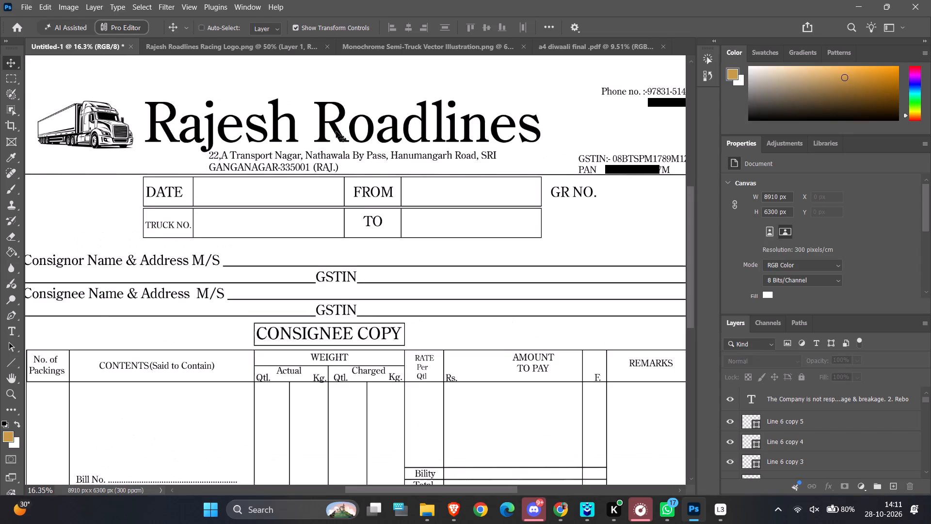
scroll(336, 131, down, 6)
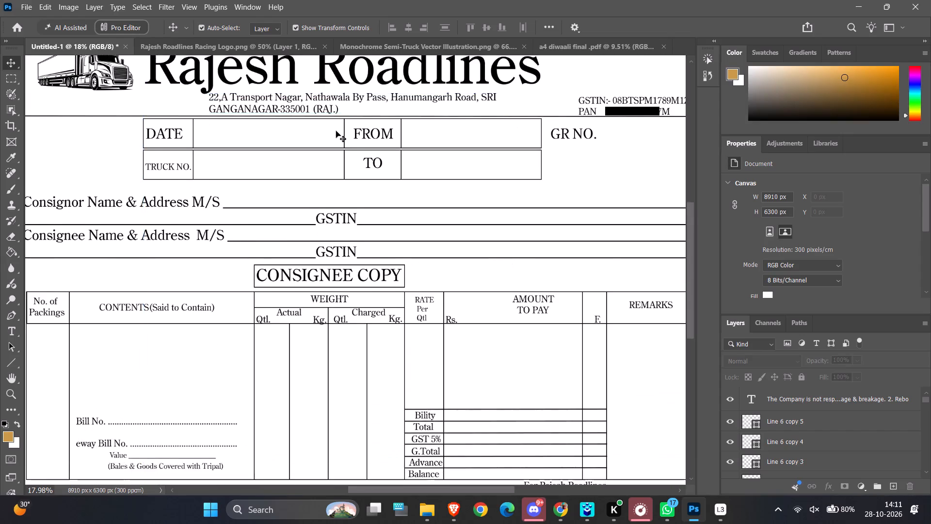
scroll(336, 131, down, 5)
scroll(336, 131, up, 3)
scroll(336, 131, down, 2)
scroll(336, 131, up, 8)
ctrl+alt+scroll(332, 131, up, 6)
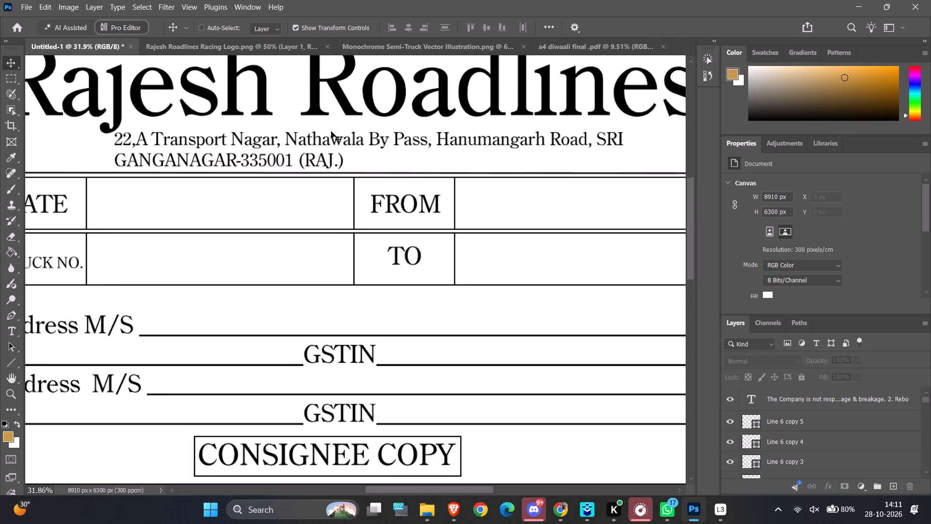
ctrl+scroll(241, 141, up, 6)
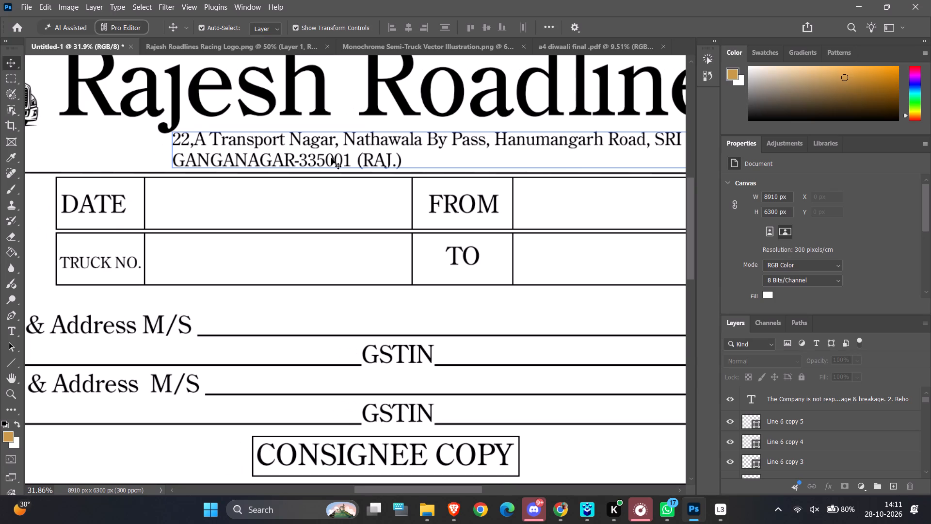
Move the address text block under the Rajesh Roadlines title slightly to the right, keeping its height.
click(197, 142)
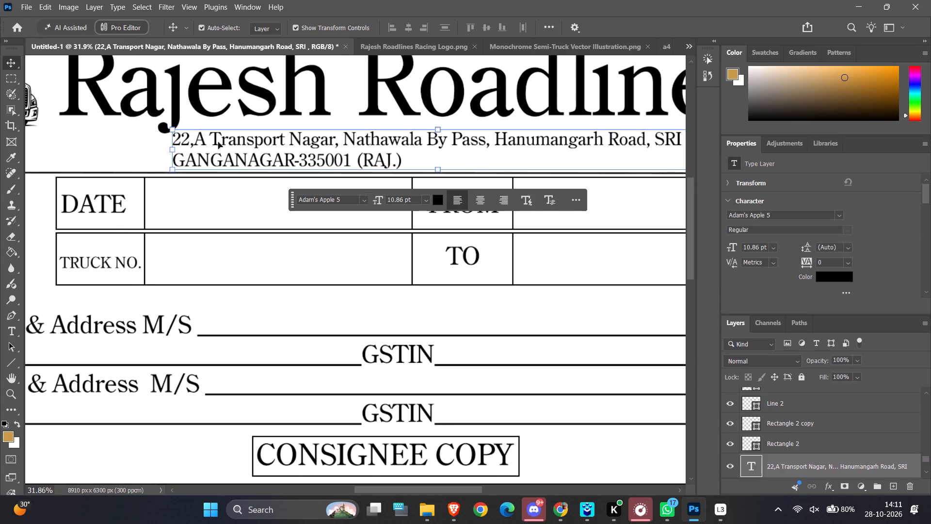
ctrl+alt+scroll(256, 143, down, 5)
drag(256, 142, 272, 142)
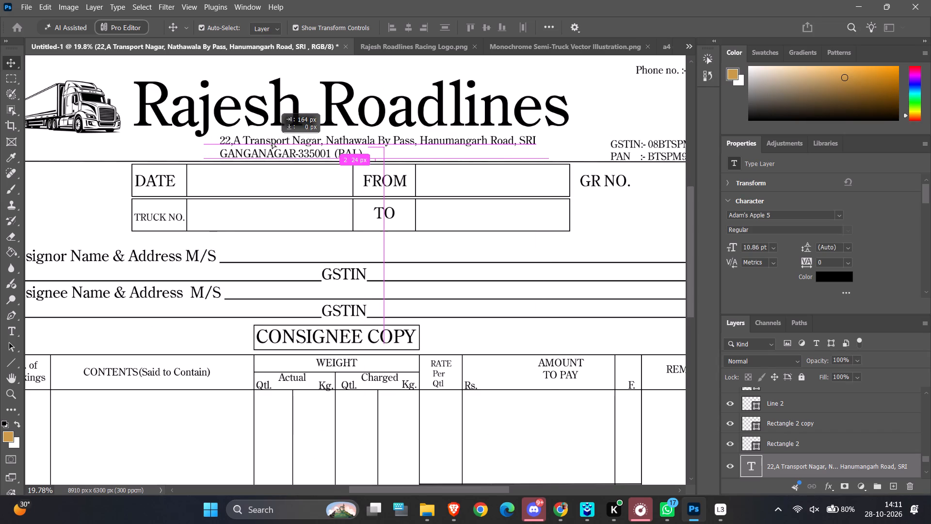
drag(272, 142, 273, 142)
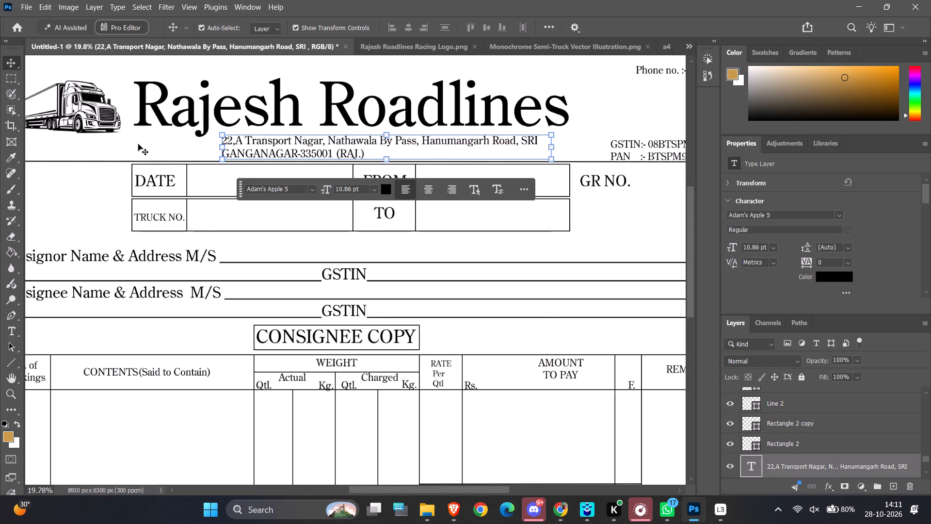
click(138, 144)
Replace the comma after 22 in the address text with a space.
ctrl+alt+scroll(243, 154, up, 5)
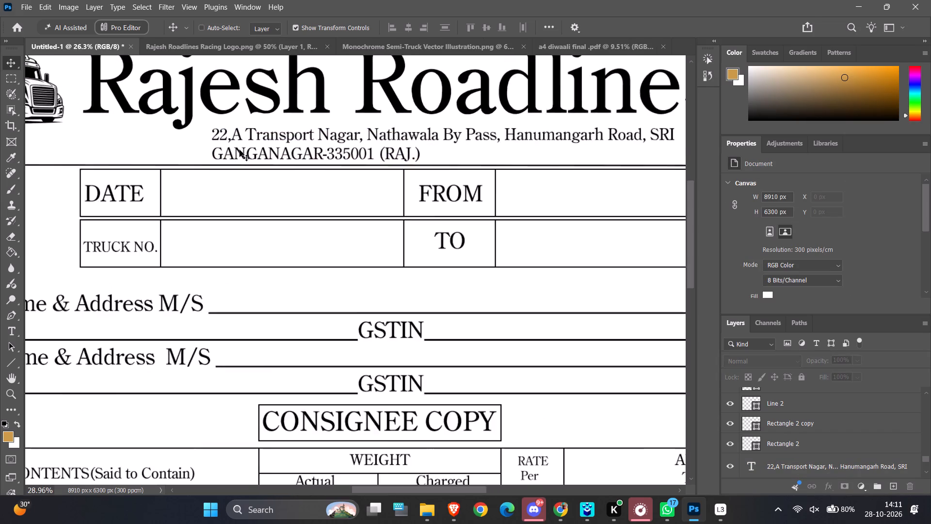
ctrl+alt+scroll(240, 150, up, 3)
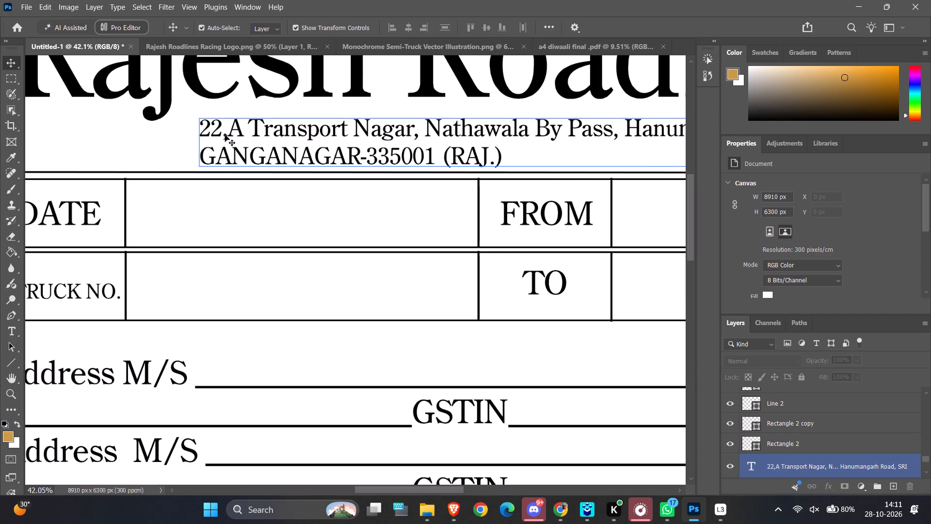
click(225, 135)
double_click(225, 135)
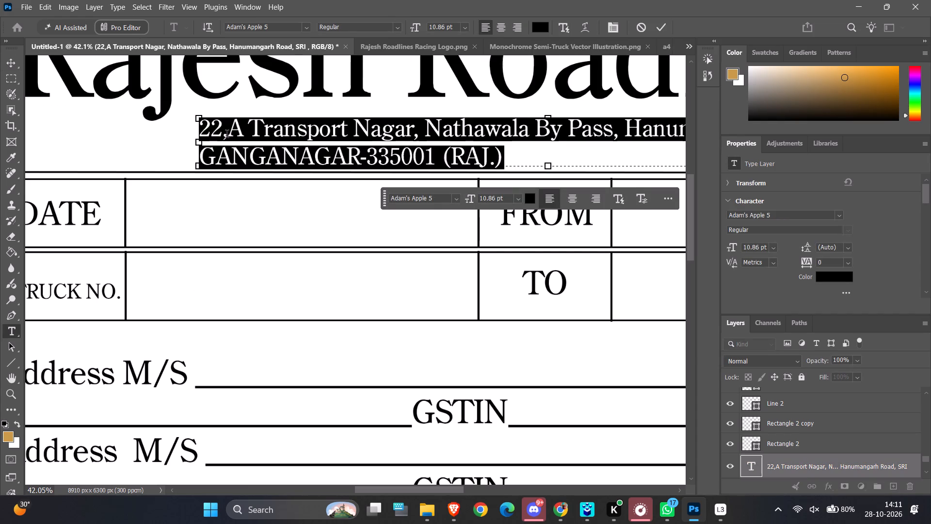
click(227, 135)
key(BackSpace)
key(space)
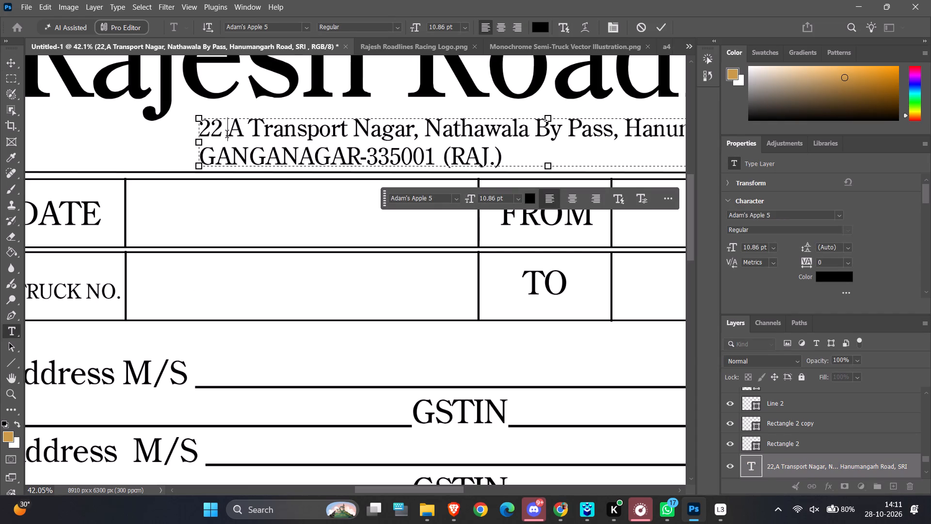
Insert a line break before SRI in the address text so that it starts the second line.
ctrl+scroll(227, 135, down, 12)
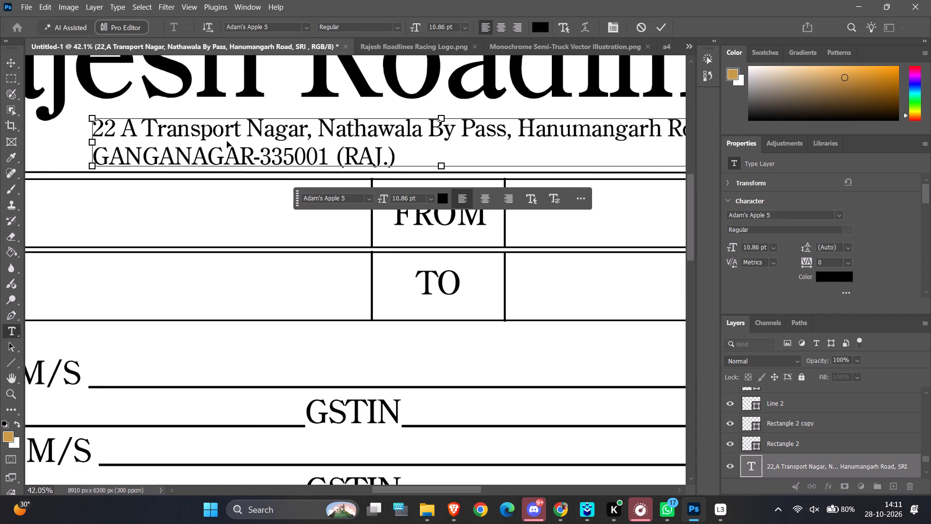
ctrl+alt+scroll(227, 141, down, 4)
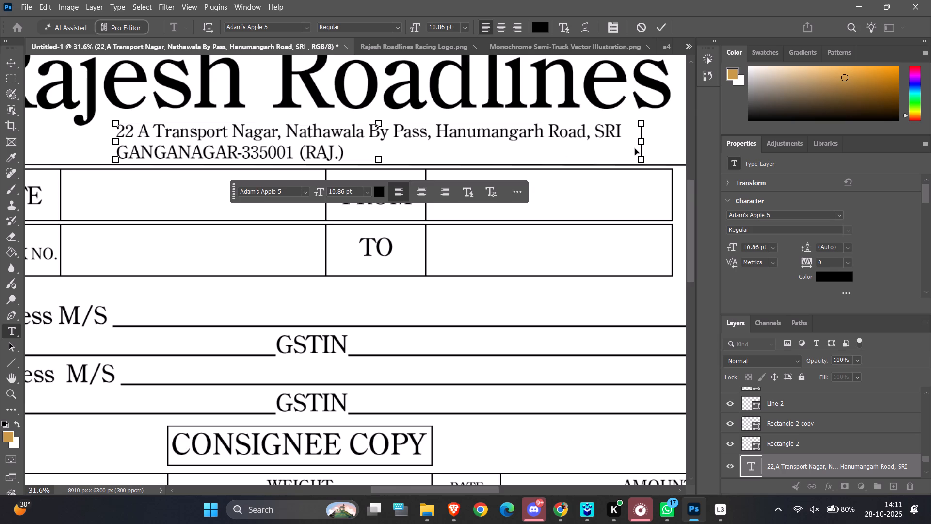
ctrl+alt+scroll(642, 147, up, 6)
ctrl+alt+scroll(615, 135, down, 2)
ctrl+alt+scroll(448, 153, down, 3)
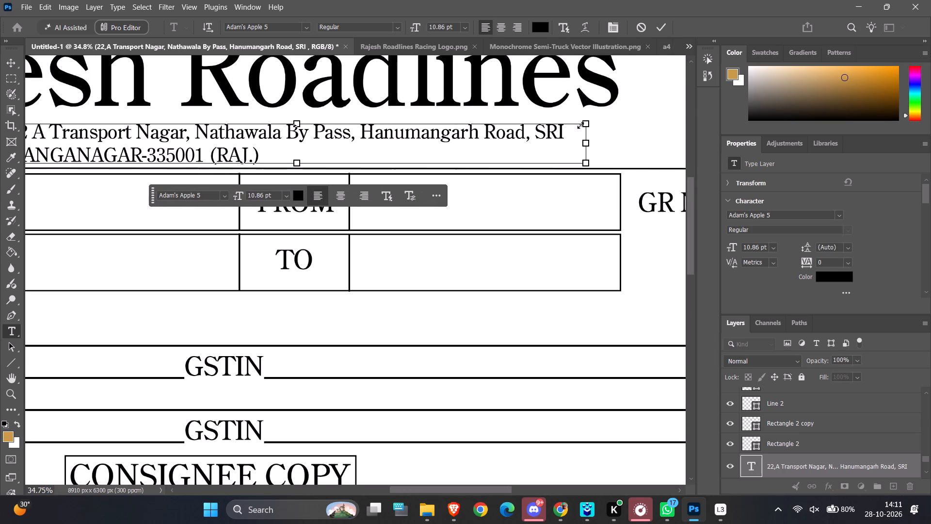
click(536, 134)
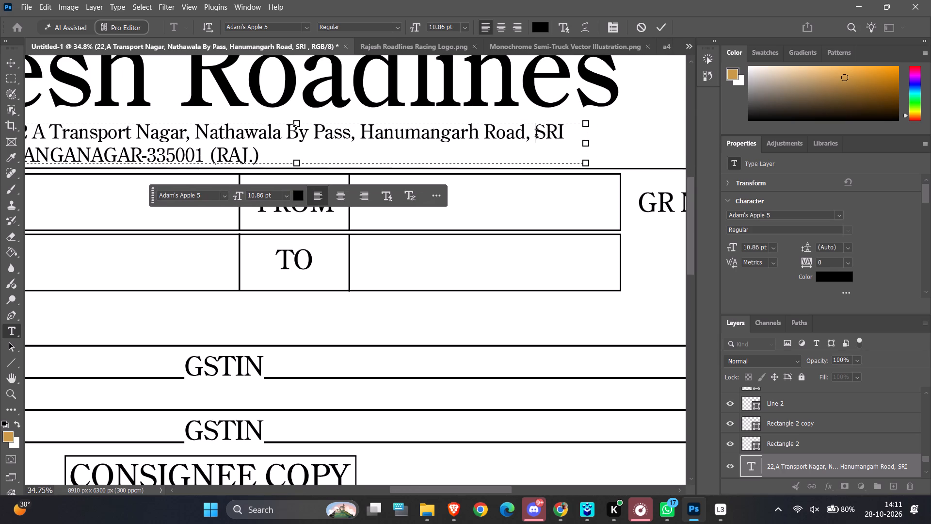
key(shift+Return)
Remove the extra spaces between SRI and GANGANAGAR in the address, leaving a single space.
ctrl+scroll(0, 186, up, 8)
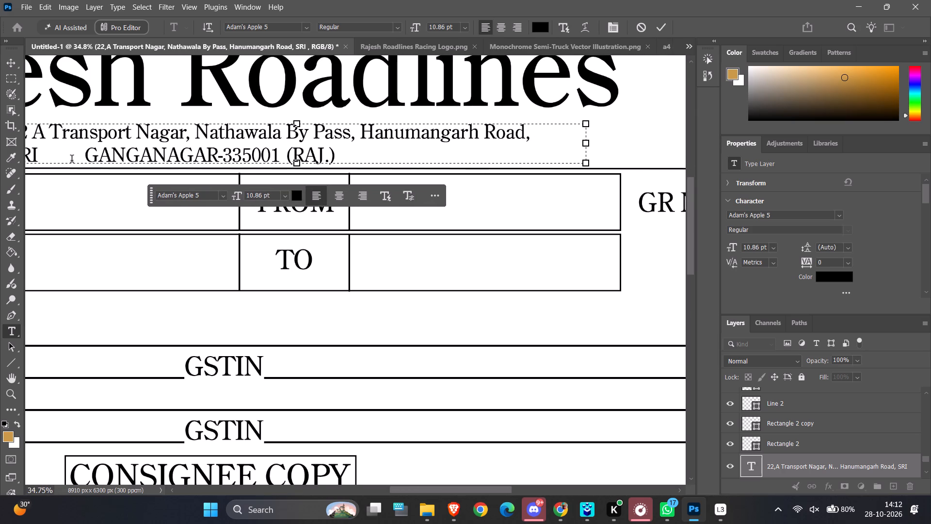
ctrl+alt+scroll(72, 160, down, 4)
ctrl+scroll(72, 160, up, 6)
click(78, 157)
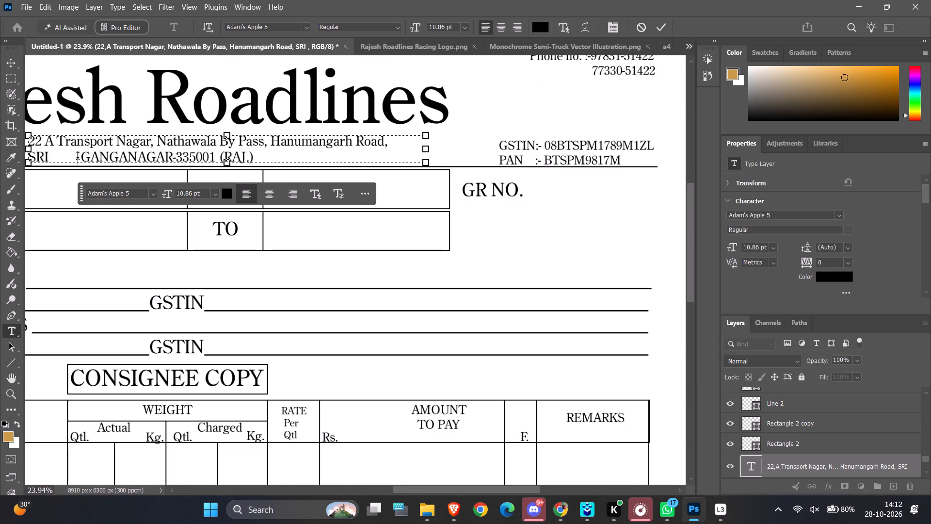
key(BackSpace)
key(Right)
key(BackSpace)
key(BackSpace)
key(BackSpace)
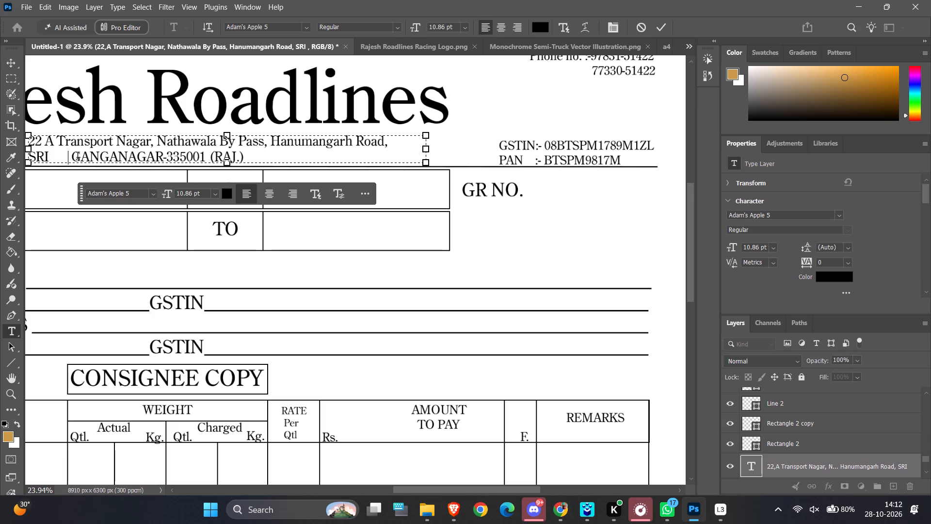
key(BackSpace)
key(BackSpace)
key(BackSpace)
key(BackSpace)
key(BackSpace)
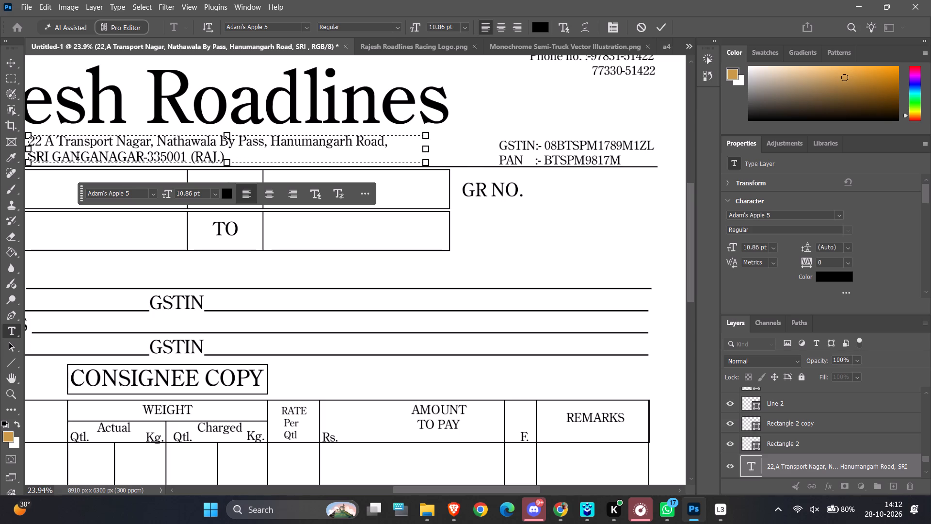
key(BackSpace)
key(space)
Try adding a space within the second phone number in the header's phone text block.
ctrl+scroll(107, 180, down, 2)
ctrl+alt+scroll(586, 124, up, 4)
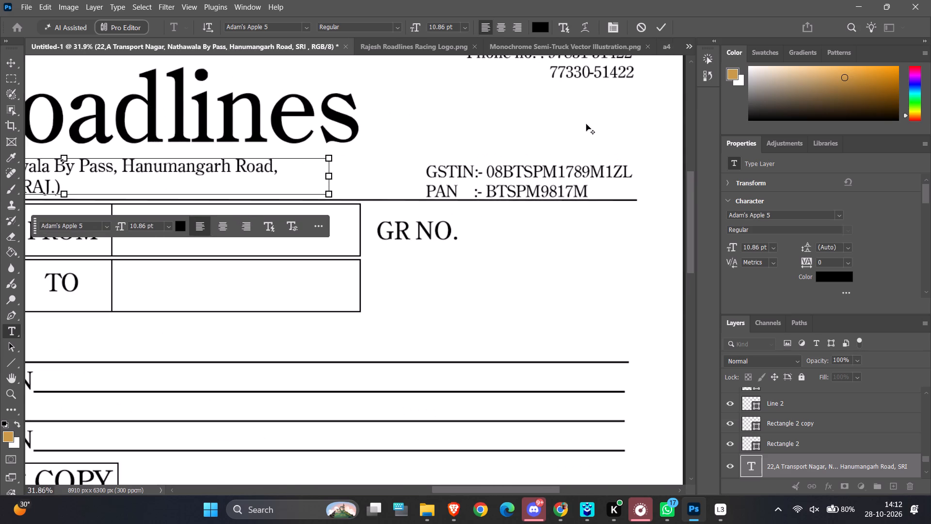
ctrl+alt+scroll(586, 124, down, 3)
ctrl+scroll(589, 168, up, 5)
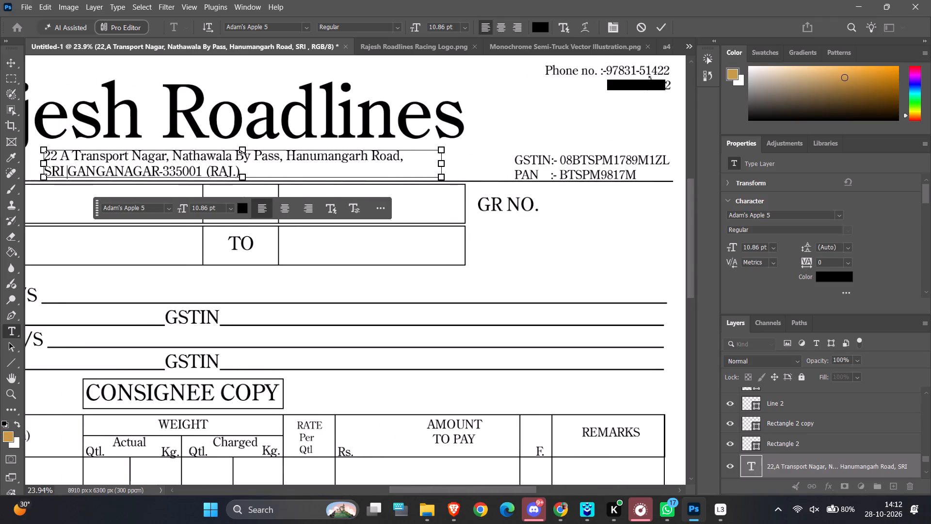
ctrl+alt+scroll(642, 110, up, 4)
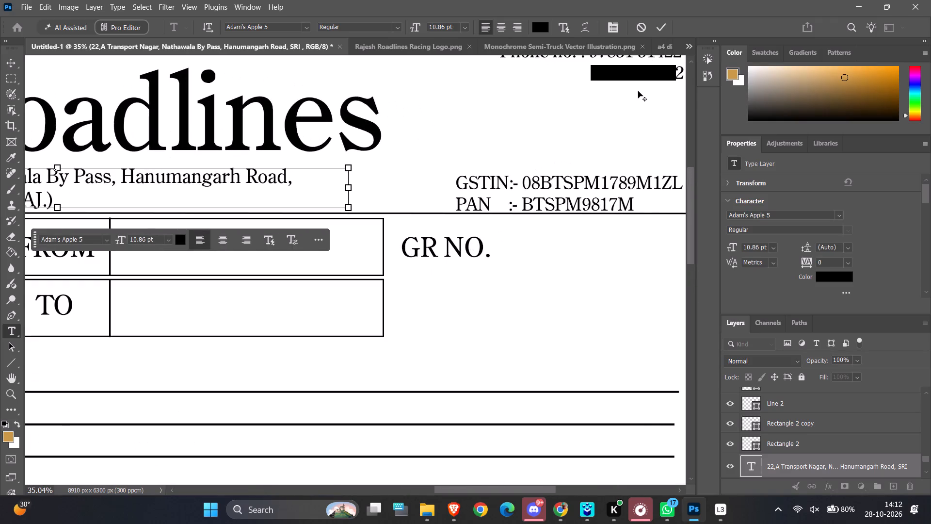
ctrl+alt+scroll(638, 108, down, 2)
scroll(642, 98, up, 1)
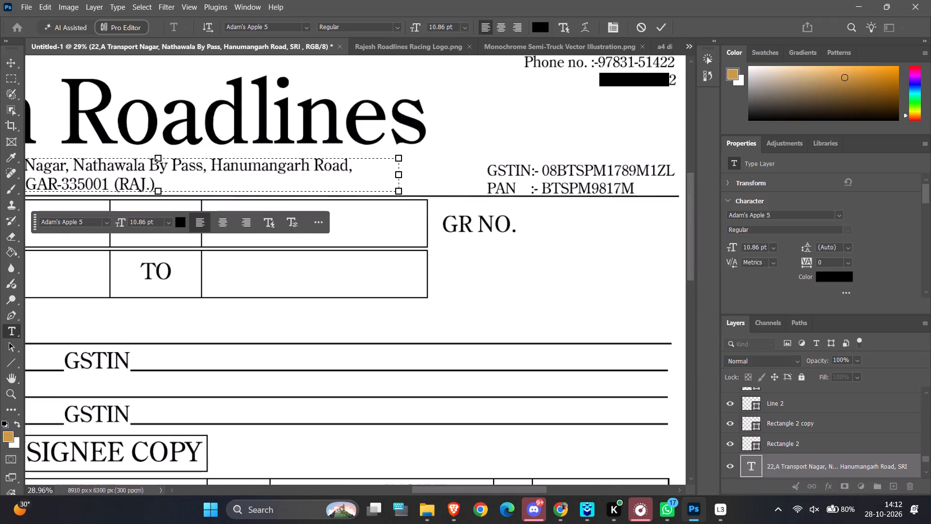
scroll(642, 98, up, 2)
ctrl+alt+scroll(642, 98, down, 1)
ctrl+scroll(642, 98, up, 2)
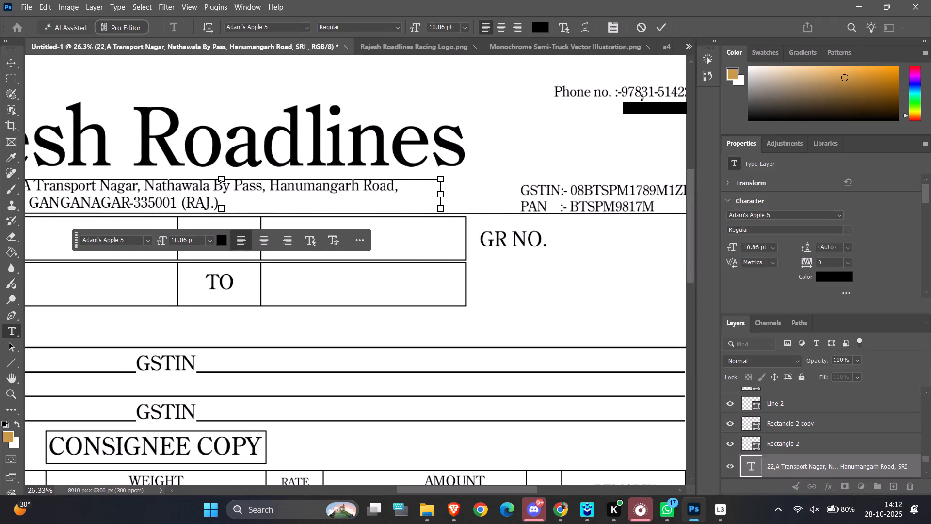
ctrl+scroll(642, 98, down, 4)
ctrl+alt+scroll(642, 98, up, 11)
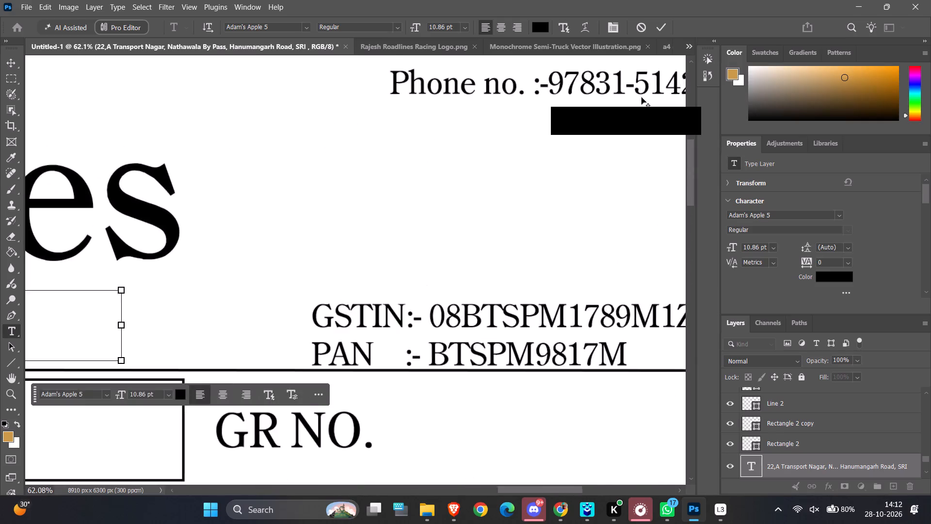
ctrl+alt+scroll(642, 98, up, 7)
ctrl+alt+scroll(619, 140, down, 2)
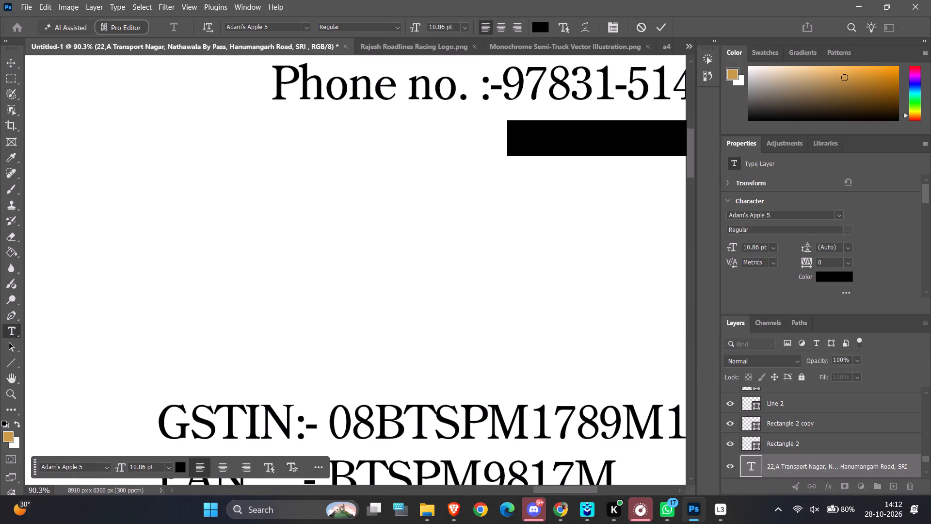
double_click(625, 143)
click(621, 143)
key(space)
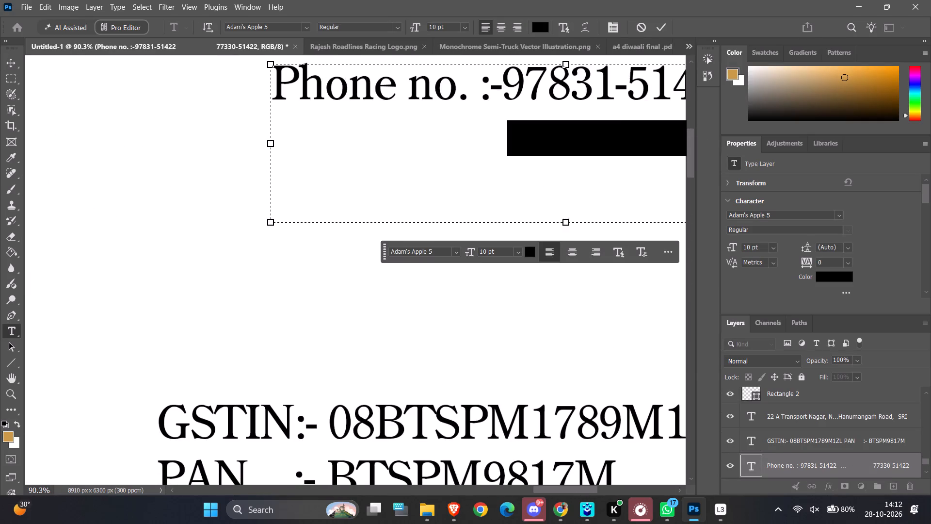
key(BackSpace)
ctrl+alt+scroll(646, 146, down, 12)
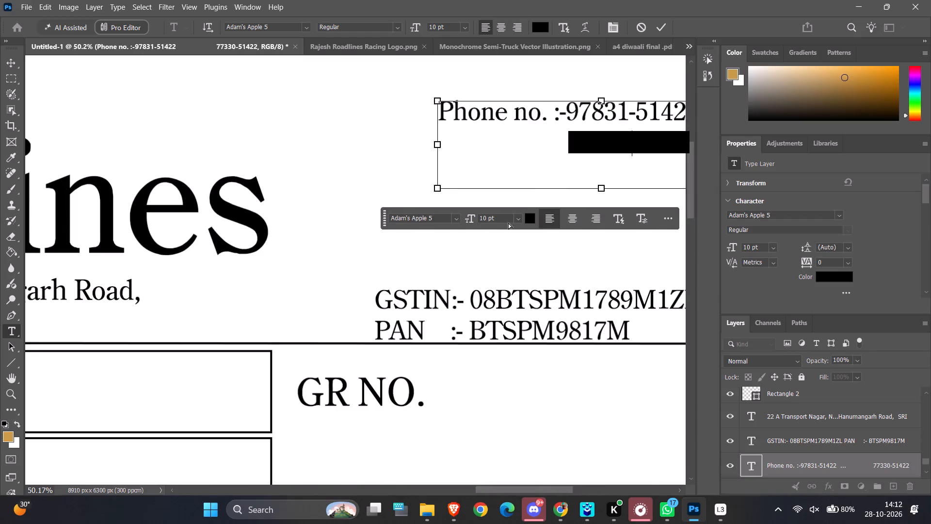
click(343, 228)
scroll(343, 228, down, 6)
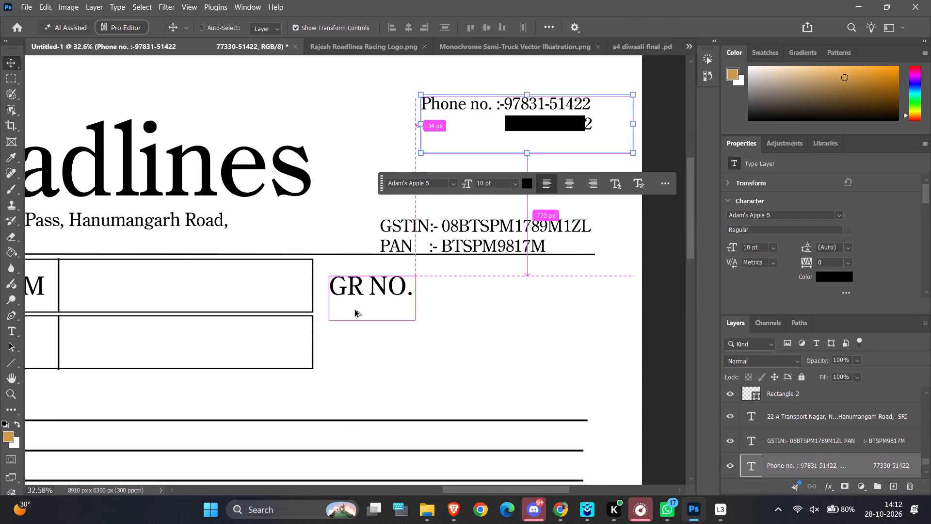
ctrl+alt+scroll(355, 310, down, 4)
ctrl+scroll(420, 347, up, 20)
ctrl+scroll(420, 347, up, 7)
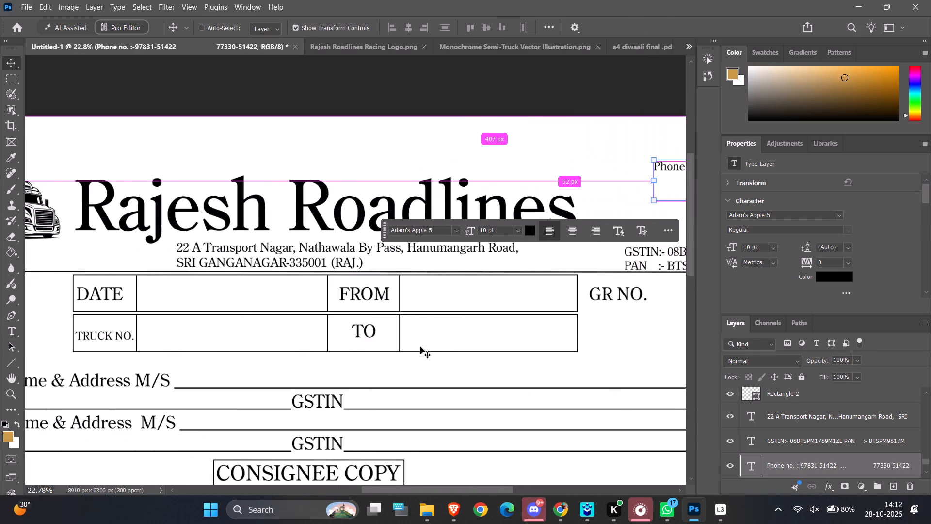
Check the font size of the TRUCK NO. label in the consignment form's upper table.
ctrl+scroll(420, 347, up, 5)
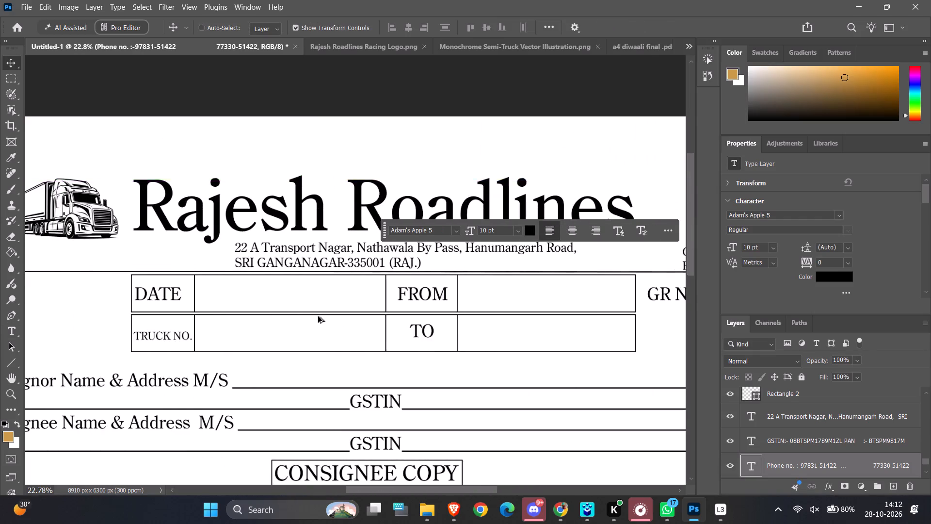
ctrl+alt+scroll(318, 316, down, 5)
ctrl+alt+scroll(318, 316, up, 4)
ctrl+alt+scroll(318, 316, down, 2)
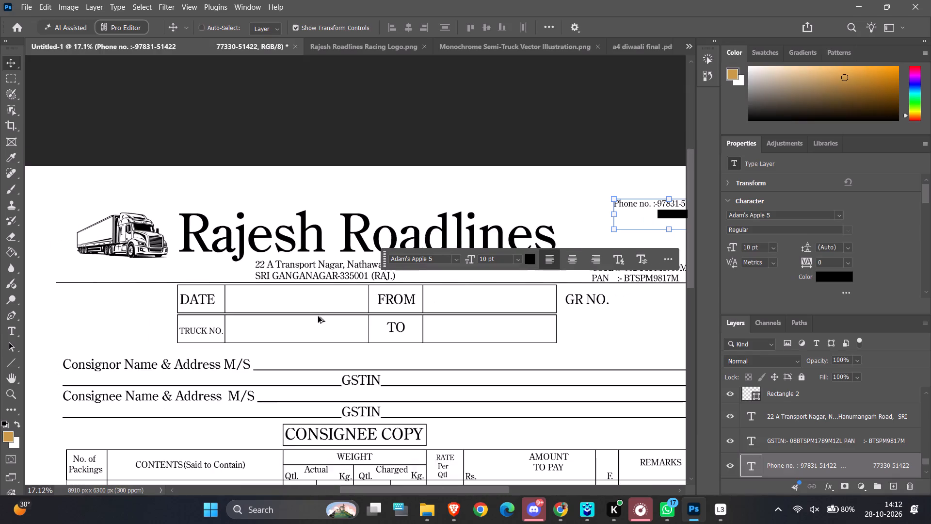
ctrl+alt+scroll(318, 316, up, 3)
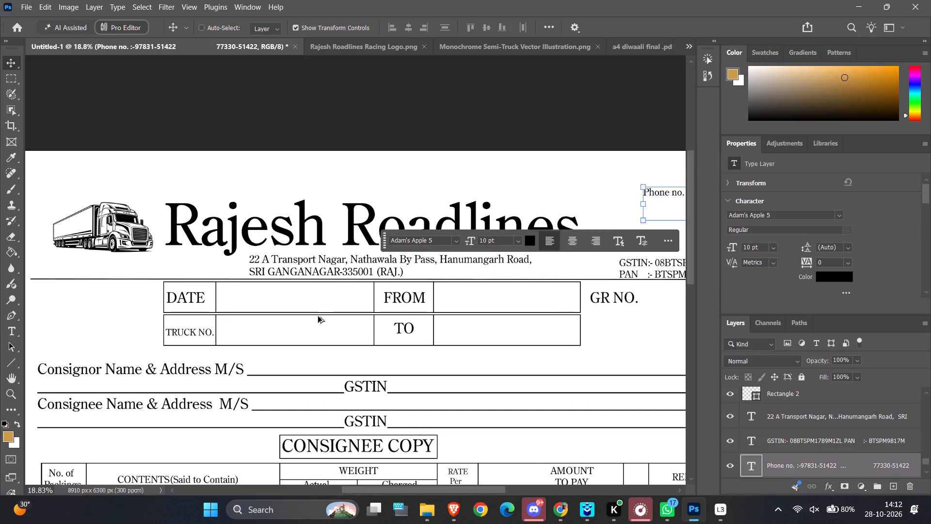
ctrl+alt+scroll(318, 316, up, 1)
ctrl+alt+scroll(179, 332, up, 1)
ctrl+scroll(179, 332, up, 1)
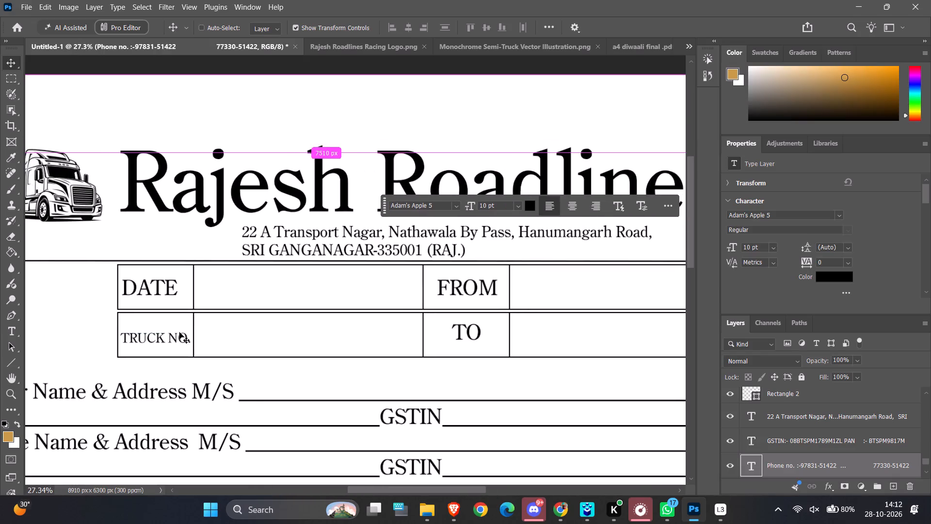
ctrl+scroll(179, 332, up, 2)
ctrl+alt+scroll(179, 332, up, 4)
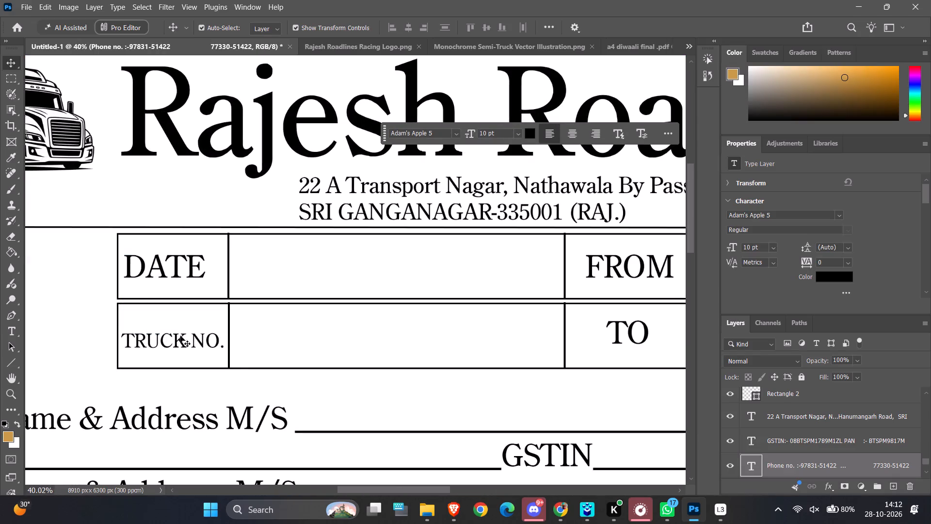
click(180, 340)
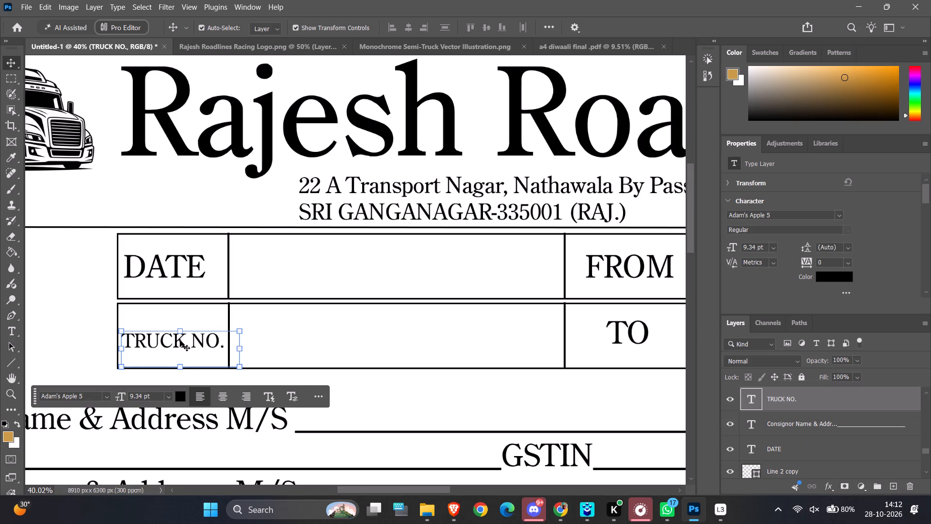
Set the font size of the DATE label to 9.34 pt, matching the TRUCK NO. label.
double_click(192, 267)
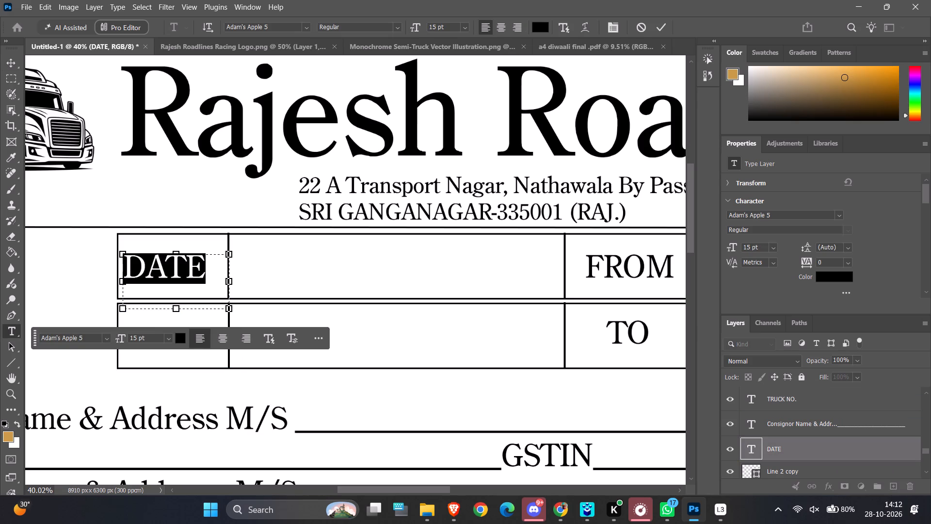
click(157, 338)
key(BackSpace)
key(BackSpace)
key(BackSpace)
key(BackSpace)
key(BackSpace)
key(BackSpace)
key(BackSpace)
key(BackSpace)
key(BackSpace)
key(BackSpace)
key(BackSpace)
key(3)
key(BackSpace)
text(9.34)
ctrl+alt+scroll(157, 338, down, 3)
ctrl+alt+scroll(149, 340, up, 3)
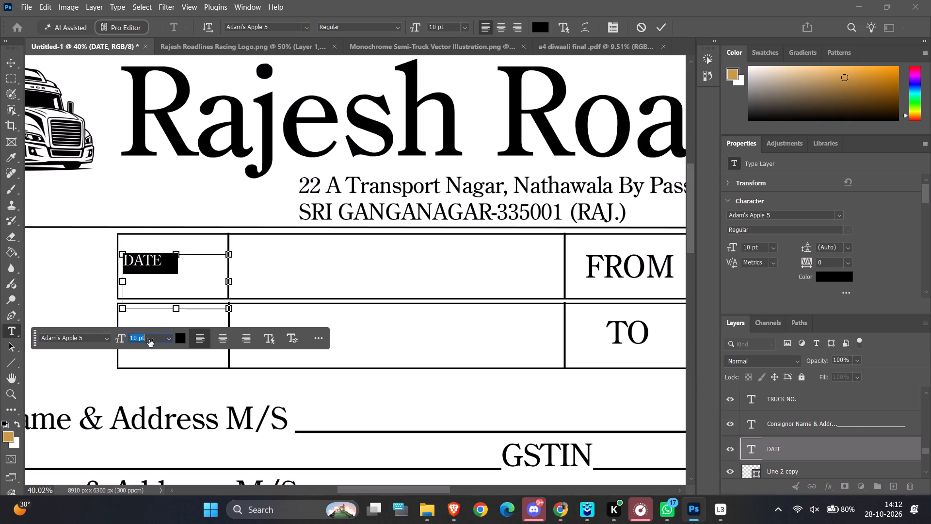
ctrl+alt+scroll(149, 340, down, 1)
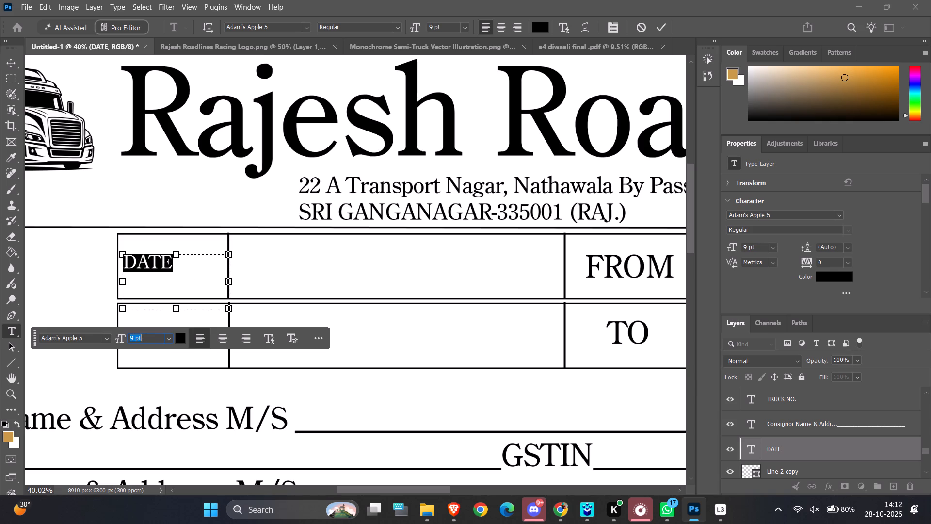
key(BackSpace)
text(9.34)
key(Return)
click(299, 253)
Set the font size of the FROM label in the upper table to 9.34 pt.
ctrl+scroll(298, 254, down, 6)
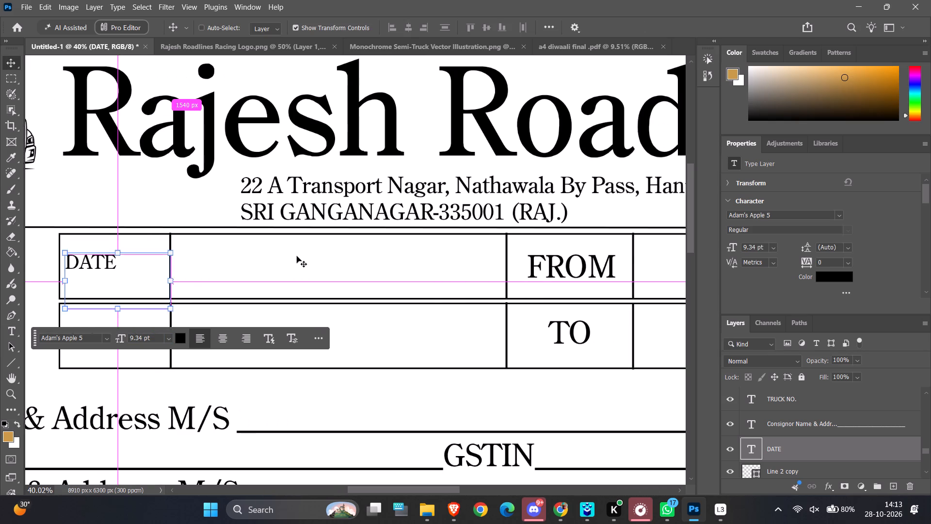
ctrl+scroll(297, 256, down, 11)
double_click(474, 273)
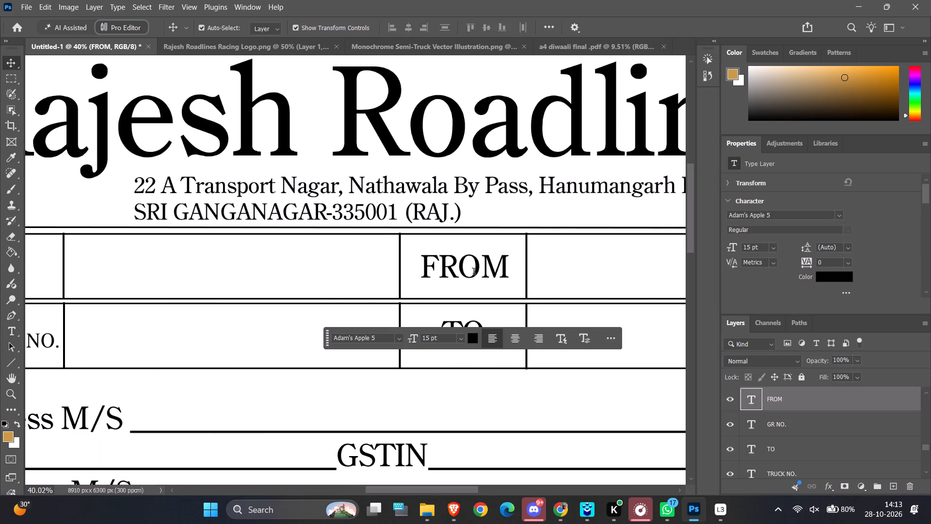
text(9.34)
key(ctrl+z)
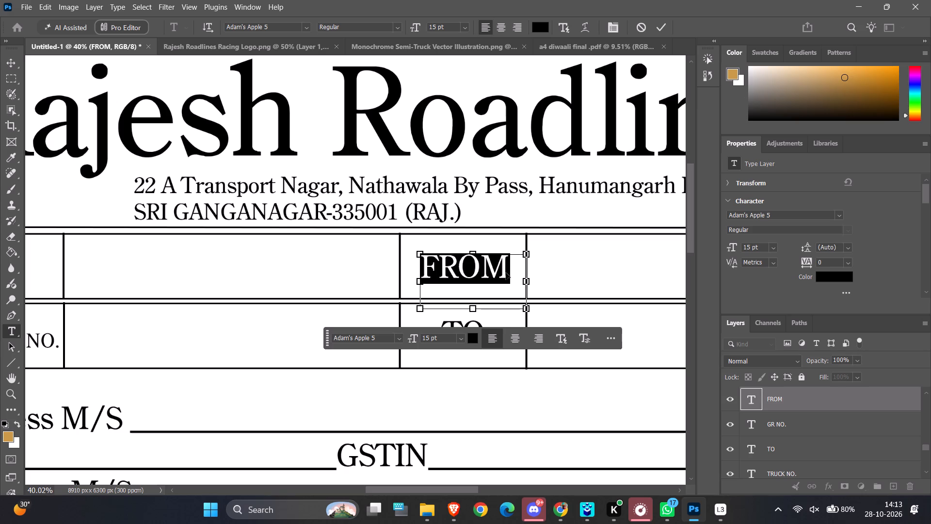
click(439, 338)
key(BackSpace)
key(BackSpace)
key(BackSpace)
key(BackSpace)
key(BackSpace)
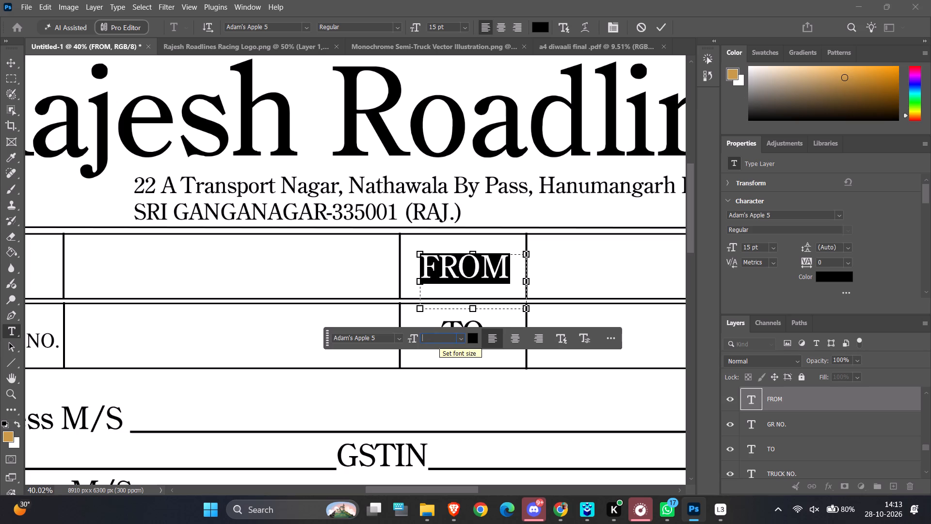
text(9.34)
key(Return)
scroll(439, 337, down, 5)
click(509, 392)
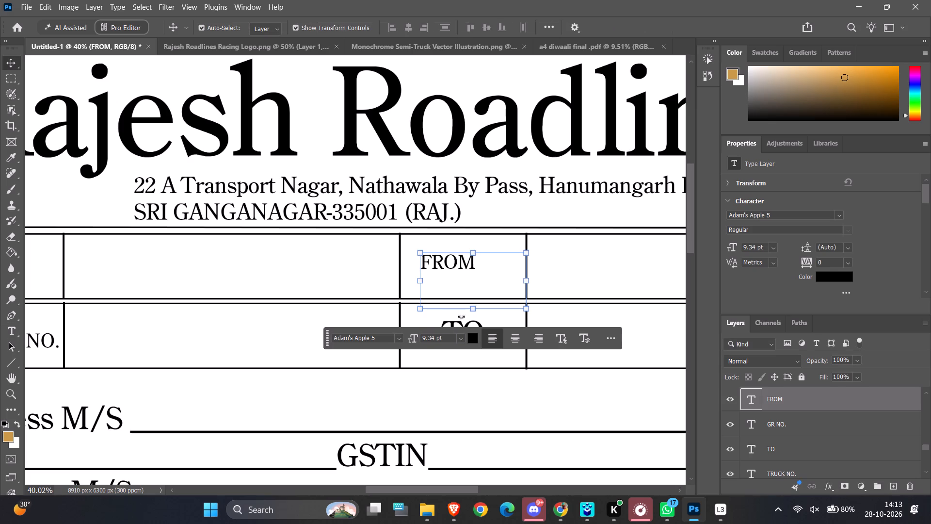
click(427, 313)
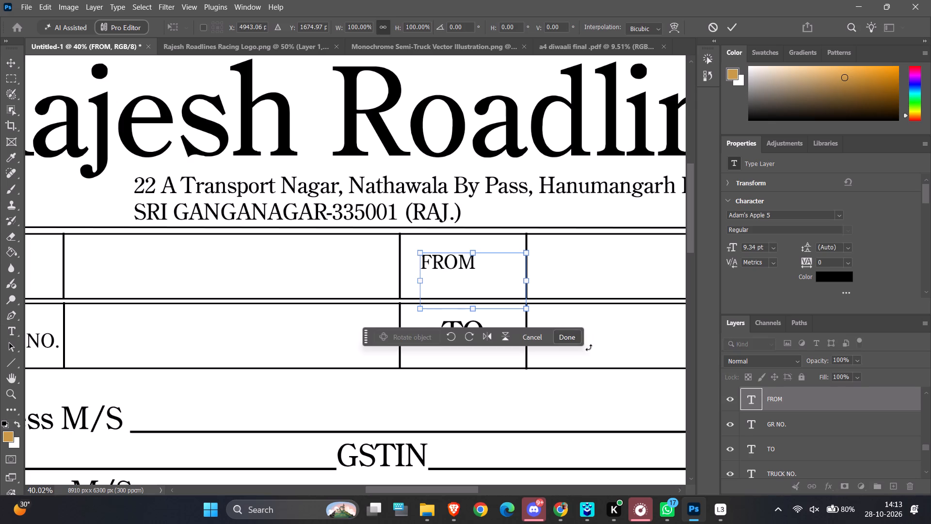
click(572, 340)
click(511, 425)
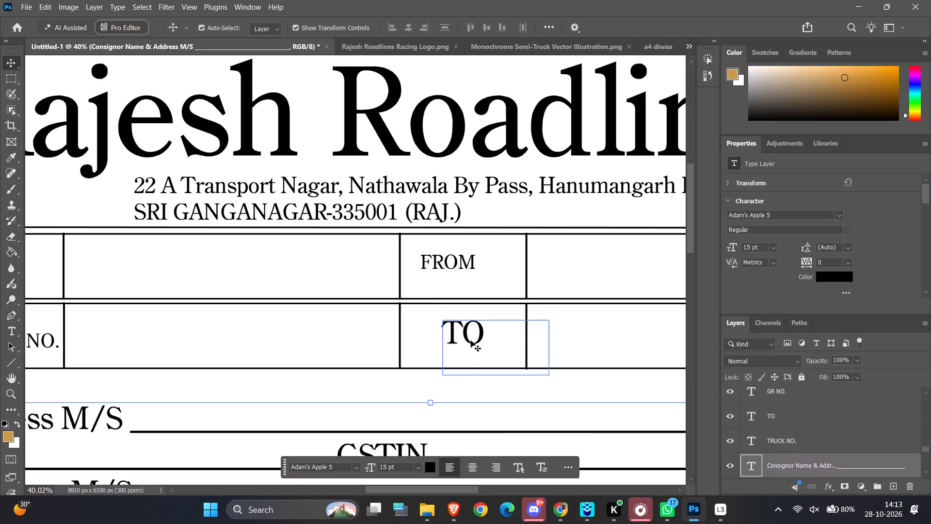
Set the font size of the TO label below FROM to 9.34 pt.
double_click(477, 341)
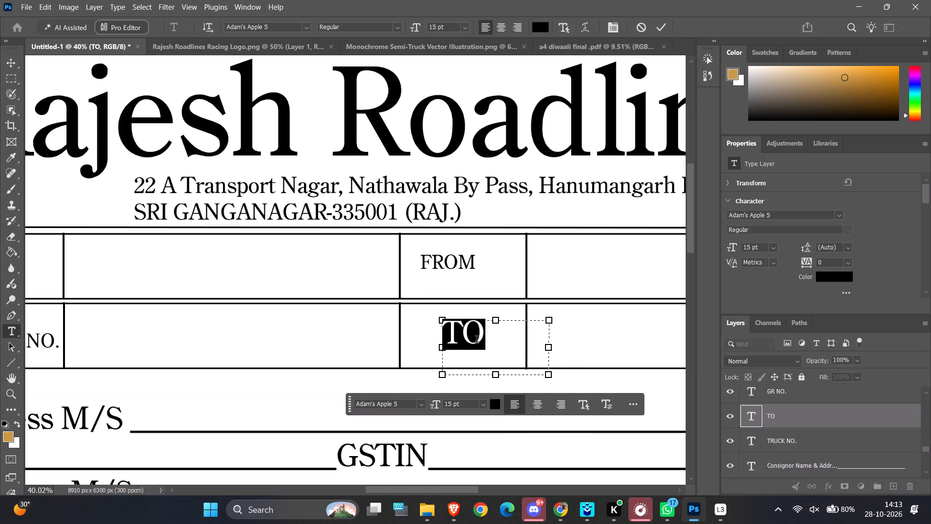
click(474, 405)
key(BackSpace)
key(BackSpace)
key(BackSpace)
key(BackSpace)
key(BackSpace)
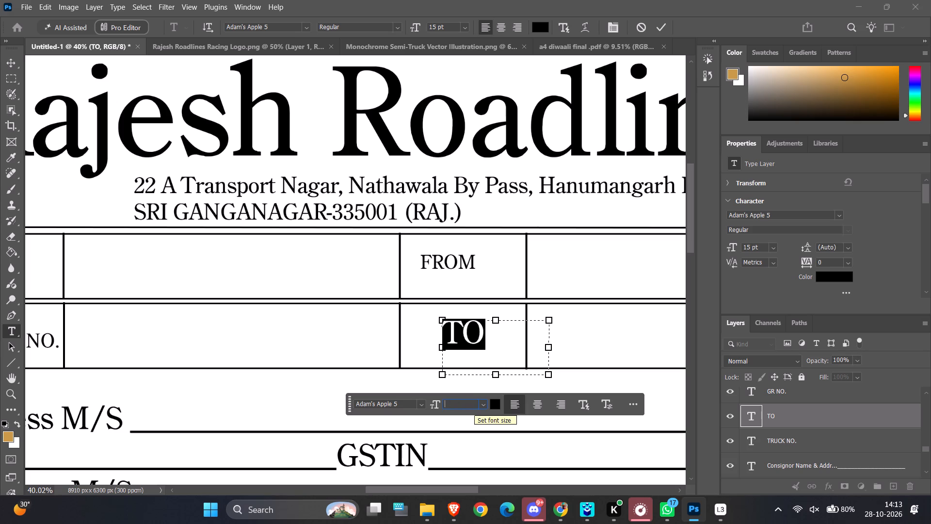
text(9.34)
key(Return)
click(597, 337)
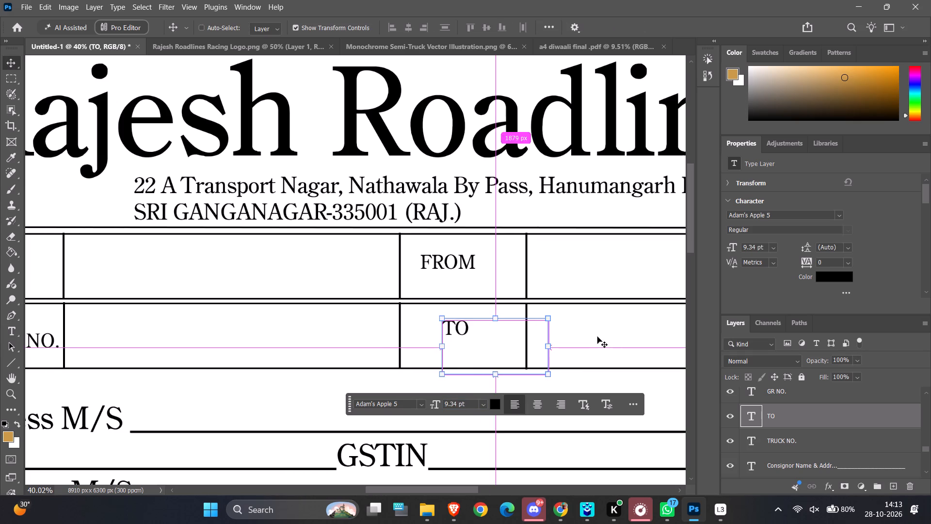
Set the font size of the GR NO. label beside the upper table to 9.34 pt.
ctrl+scroll(597, 337, down, 20)
ctrl+scroll(597, 337, down, 10)
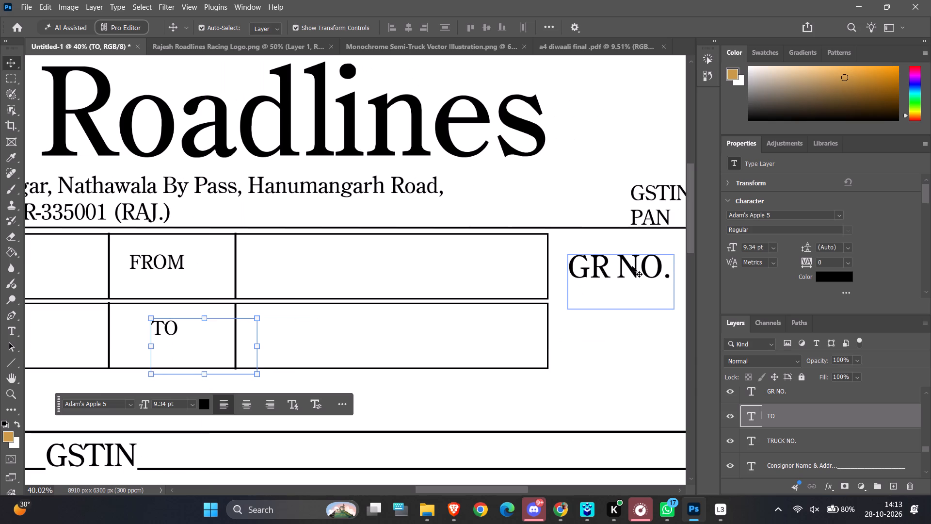
double_click(632, 271)
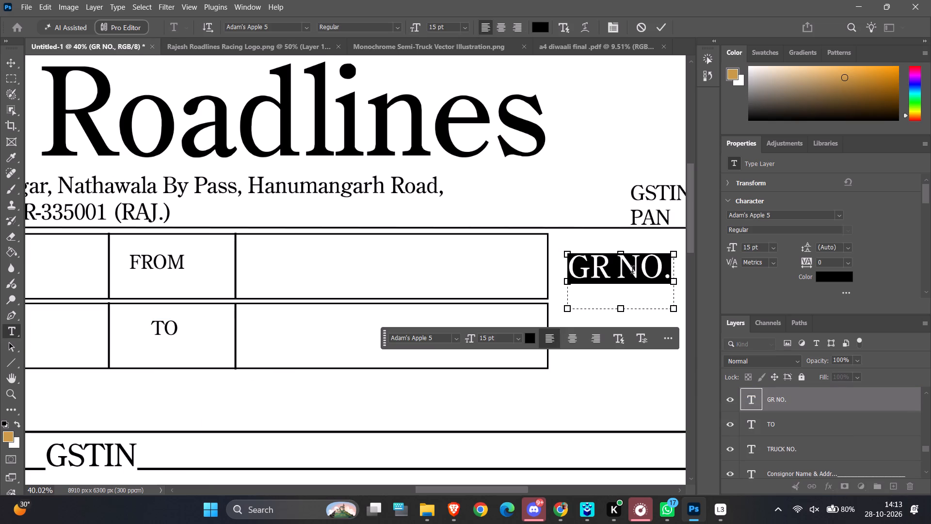
click(498, 342)
key(Right)
key(Right)
key(BackSpace)
key(BackSpace)
key(BackSpace)
text(9.34)
key(Return)
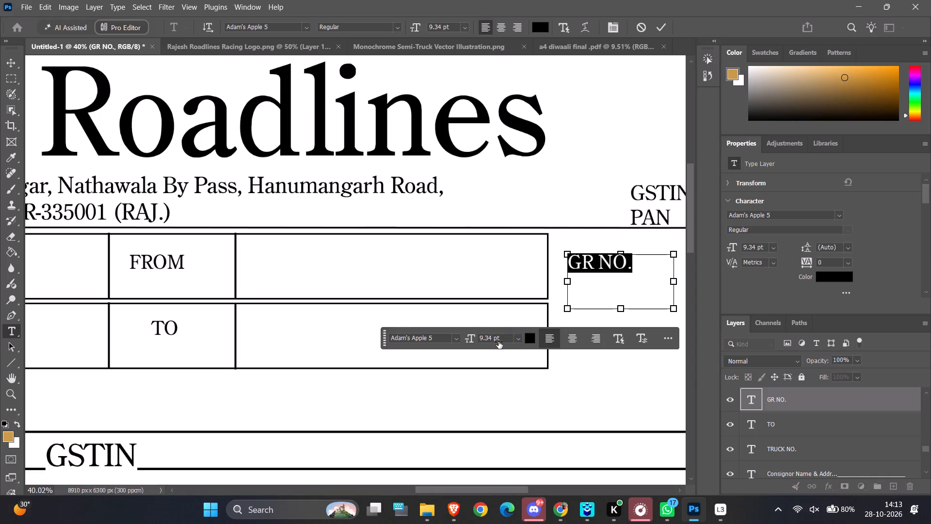
ctrl+alt+scroll(498, 342, down, 5)
ctrl+scroll(276, 406, down, 1)
click(294, 397)
Review the resized labels against the header, the consignor and consignee lines and the goods table.
ctrl+scroll(309, 362, down, 5)
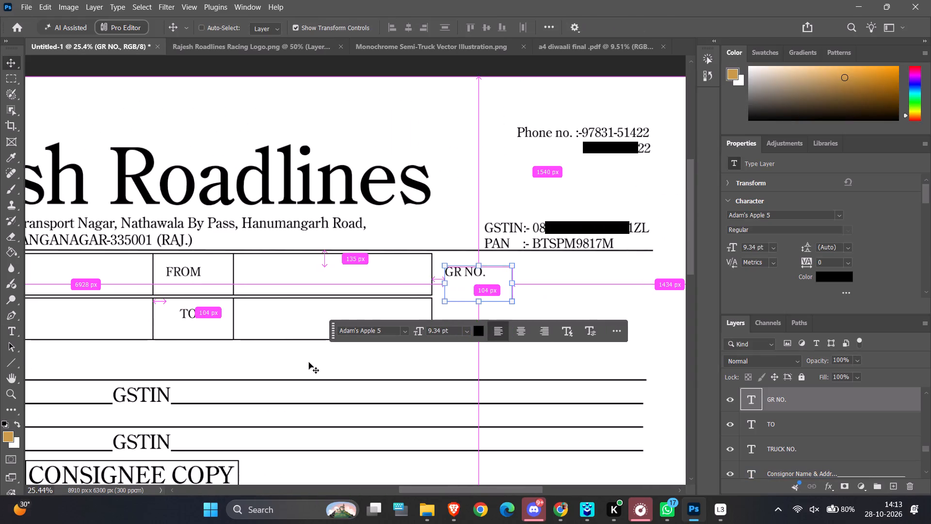
ctrl+scroll(309, 362, up, 6)
ctrl+scroll(309, 362, up, 20)
ctrl+scroll(309, 362, up, 1)
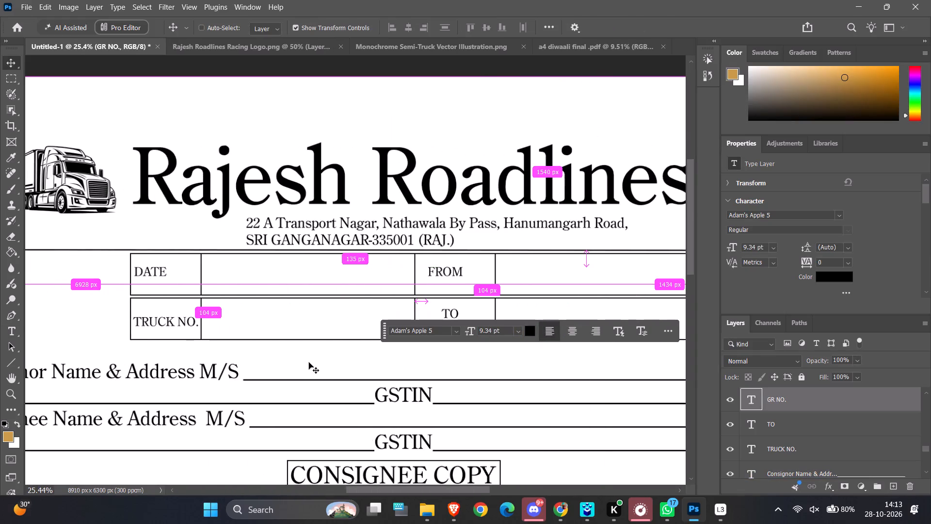
scroll(196, 361, down, 4)
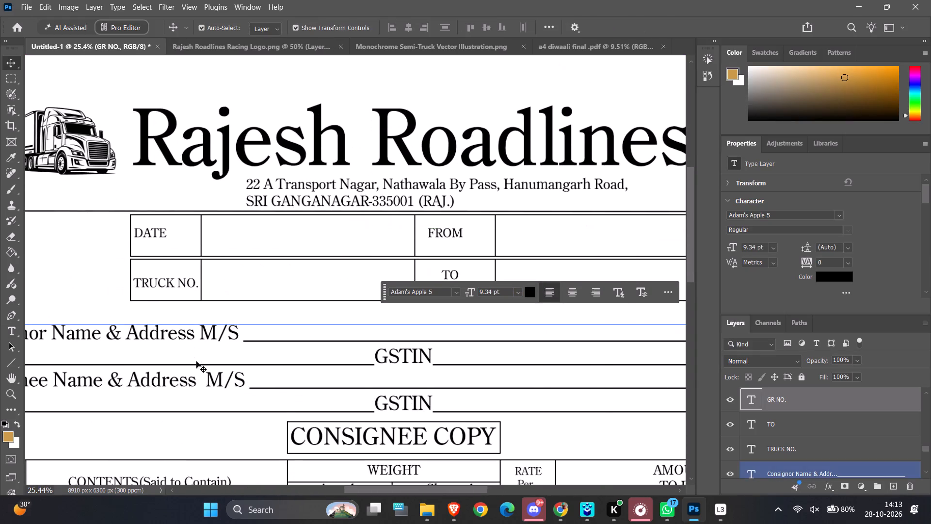
scroll(186, 335, down, 6)
ctrl+scroll(186, 335, down, 2)
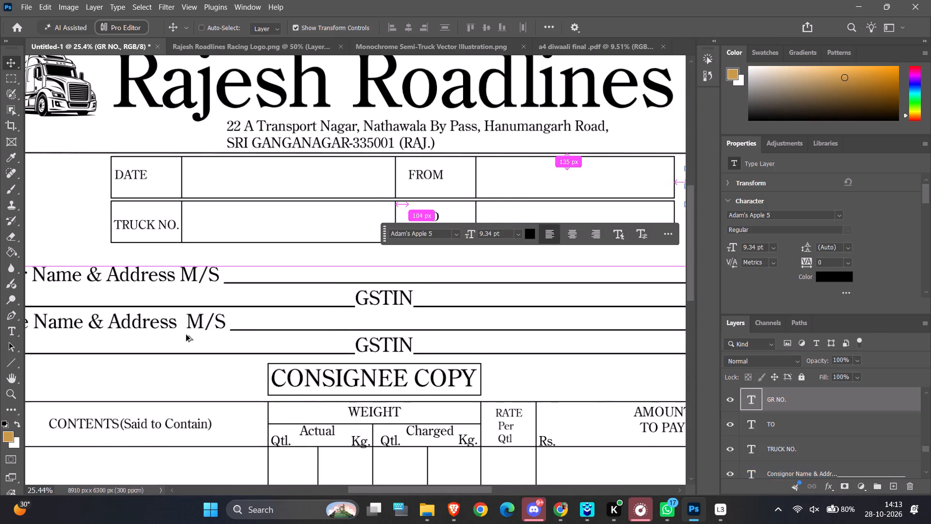
ctrl+alt+scroll(186, 335, down, 5)
ctrl+scroll(121, 354, up, 2)
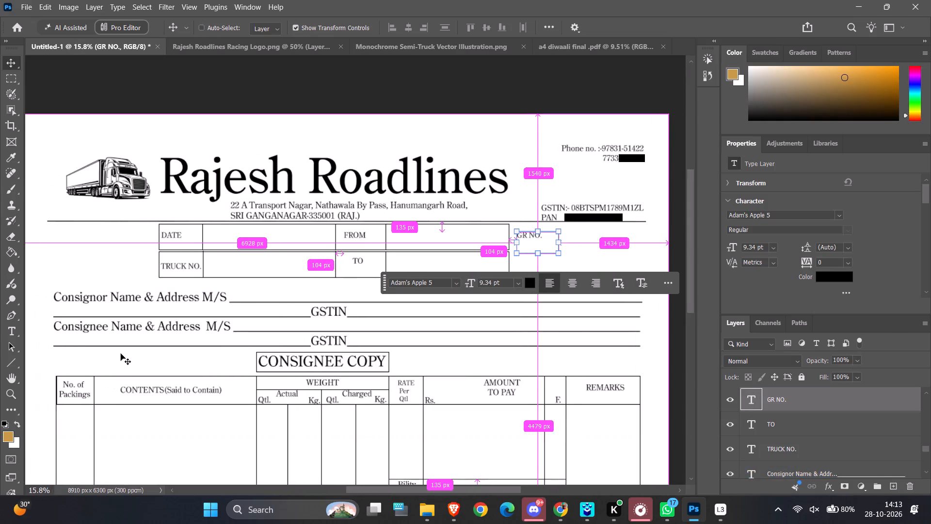
Look over the header and upper table, and check the font size of the consignor and consignee text block.
ctrl+scroll(121, 354, up, 1)
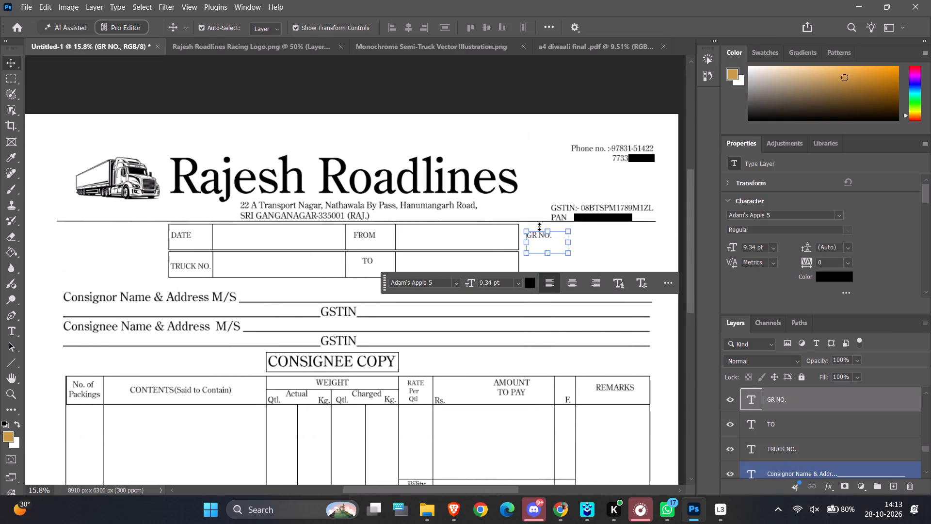
click(600, 246)
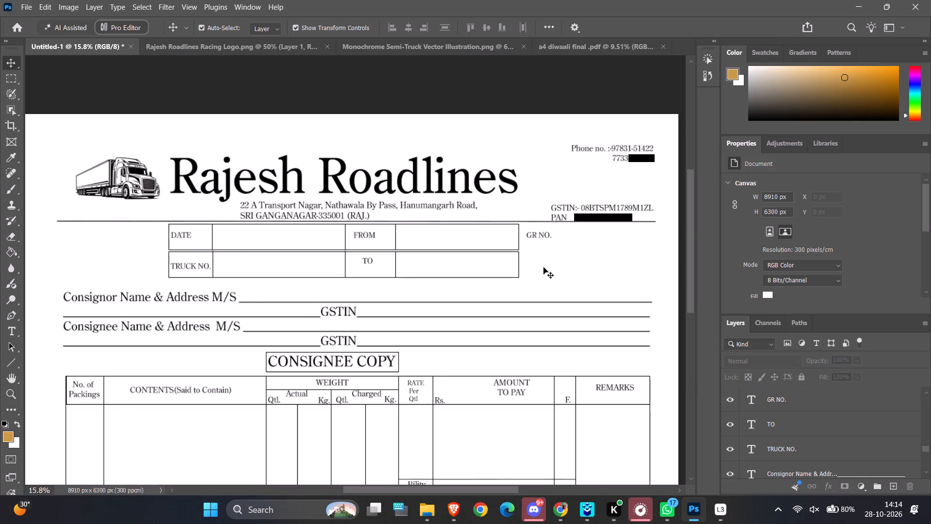
ctrl+scroll(459, 279, up, 4)
ctrl+scroll(459, 279, down, 2)
scroll(385, 302, down, 4)
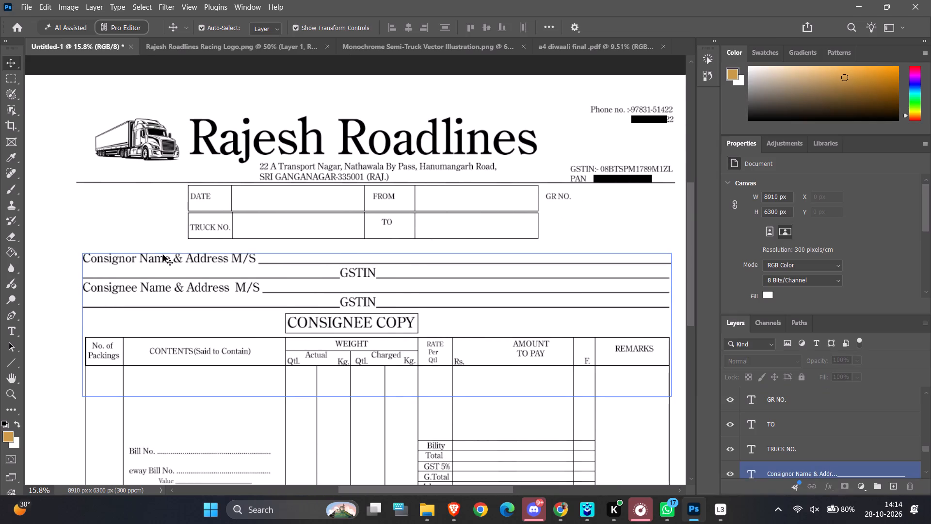
scroll(298, 278, down, 2)
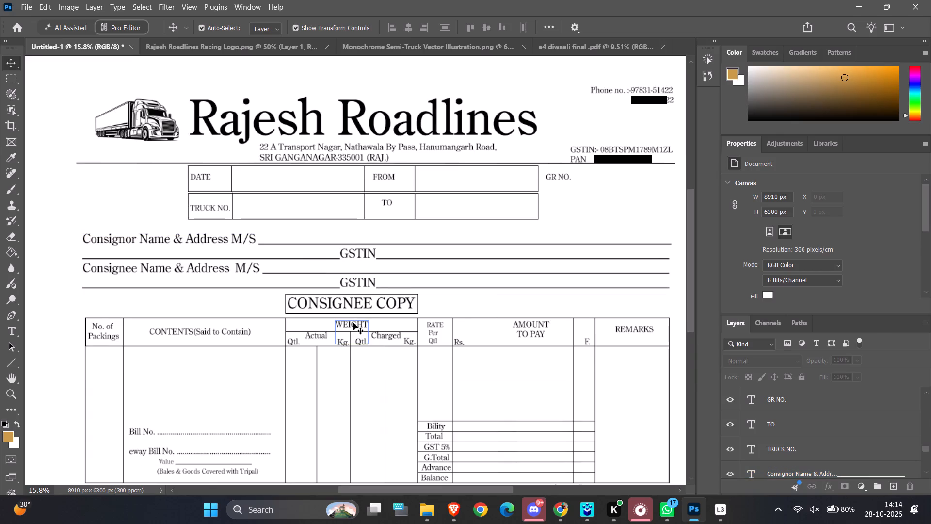
double_click(360, 252)
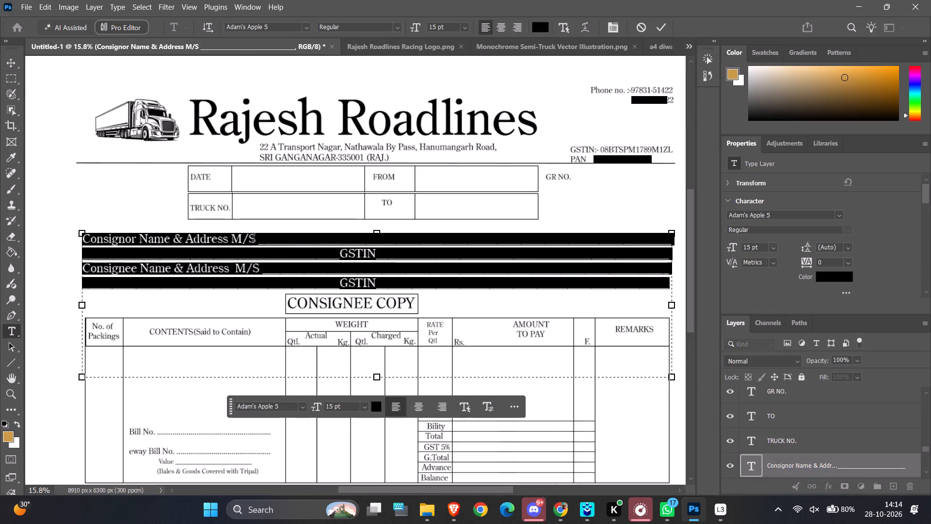
click(512, 296)
click(341, 326)
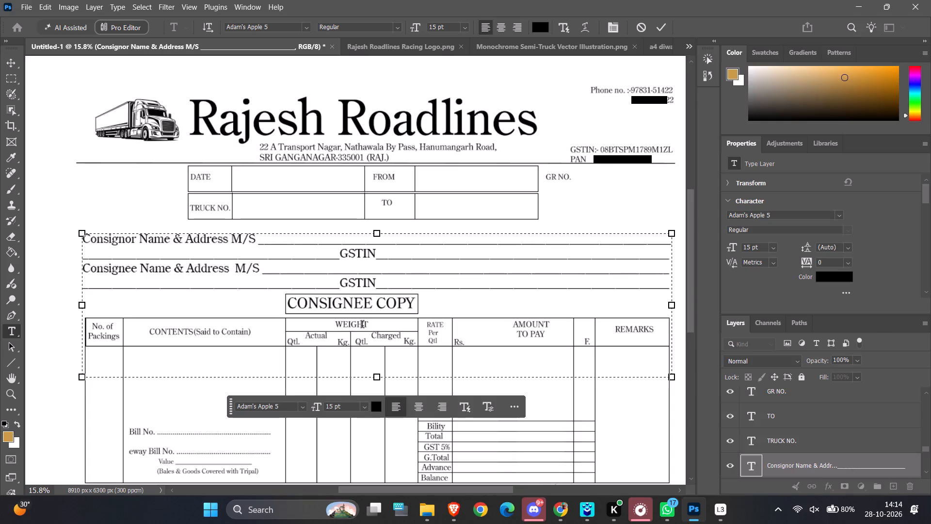
click(9, 64)
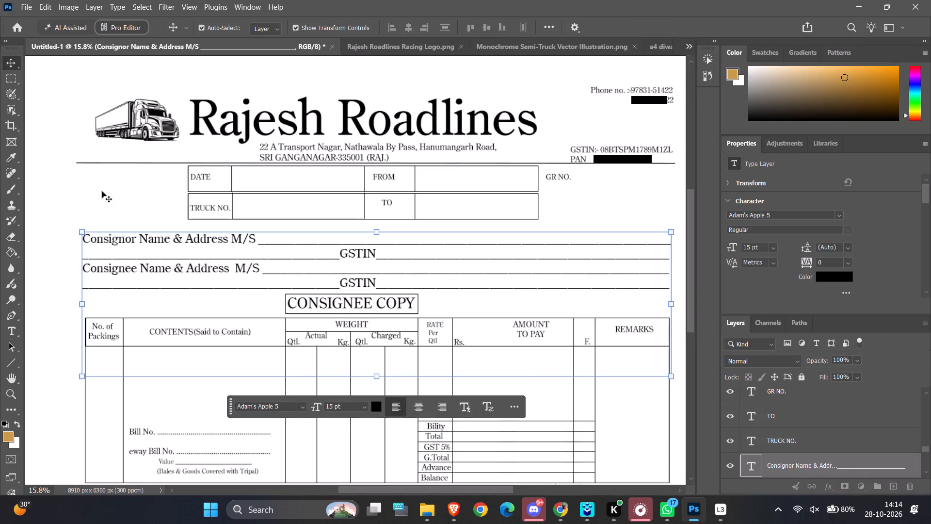
Check the font size of the WEIGHT heading in the goods table.
ctrl+alt+scroll(344, 344, up, 10)
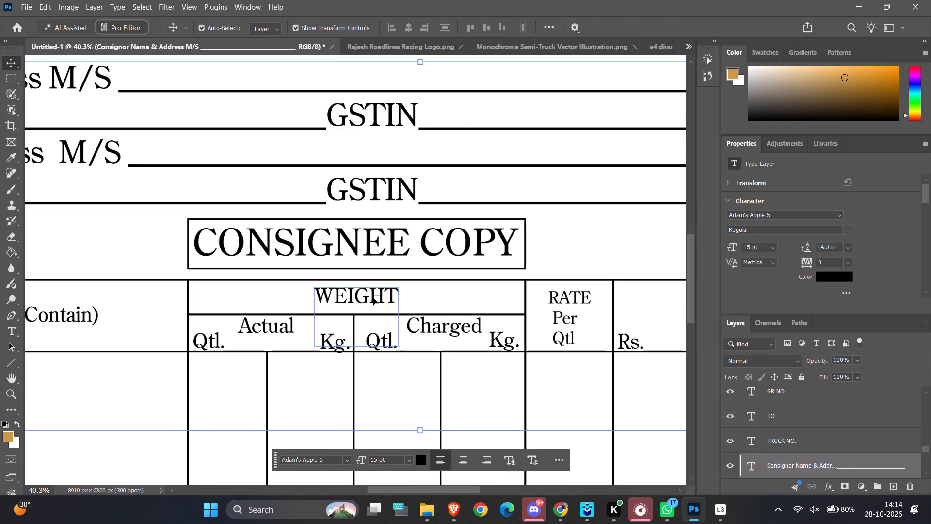
double_click(373, 298)
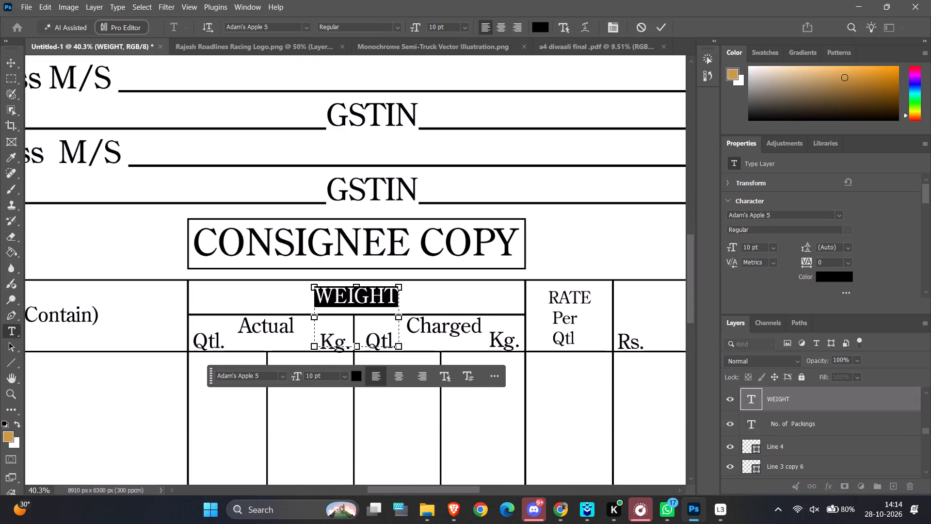
click(116, 254)
Review the consignor and consignee lines against the goods table headings, the bill number lines and the terms at the bottom.
ctrl+alt+scroll(116, 254, down, 5)
ctrl+scroll(116, 254, up, 18)
ctrl+alt+scroll(130, 248, down, 2)
scroll(148, 258, down, 1)
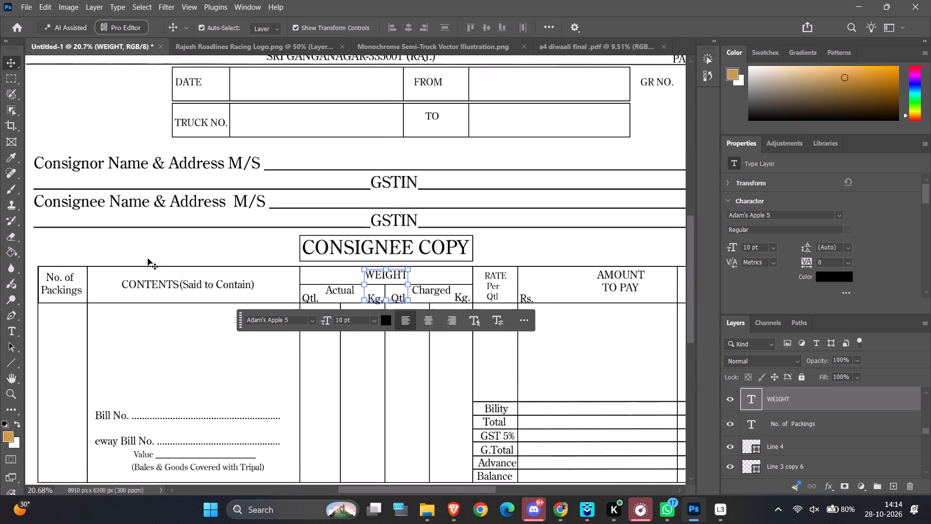
scroll(148, 259, up, 4)
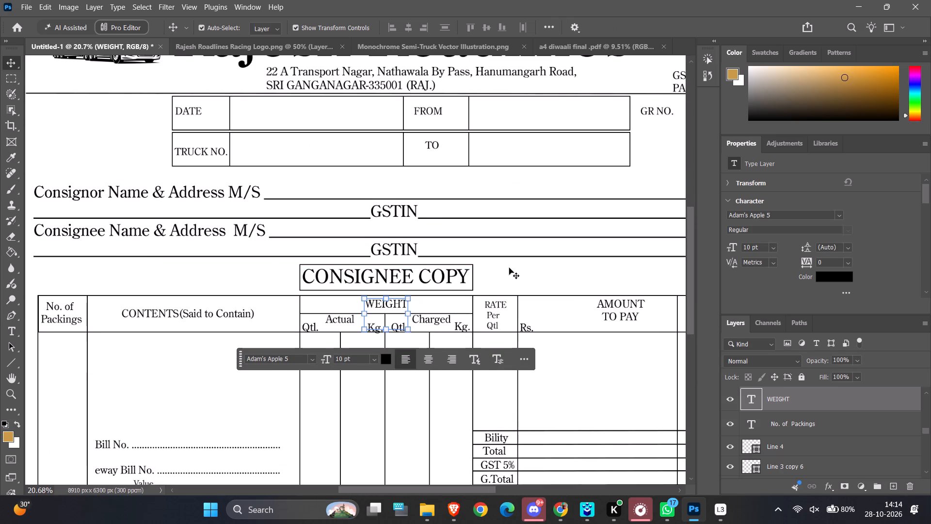
scroll(530, 268, down, 7)
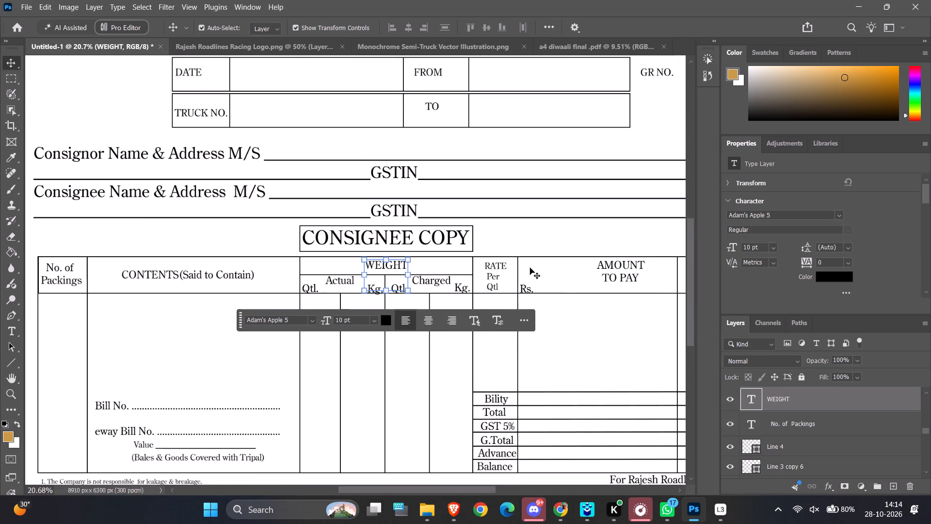
scroll(530, 268, down, 4)
scroll(435, 398, up, 4)
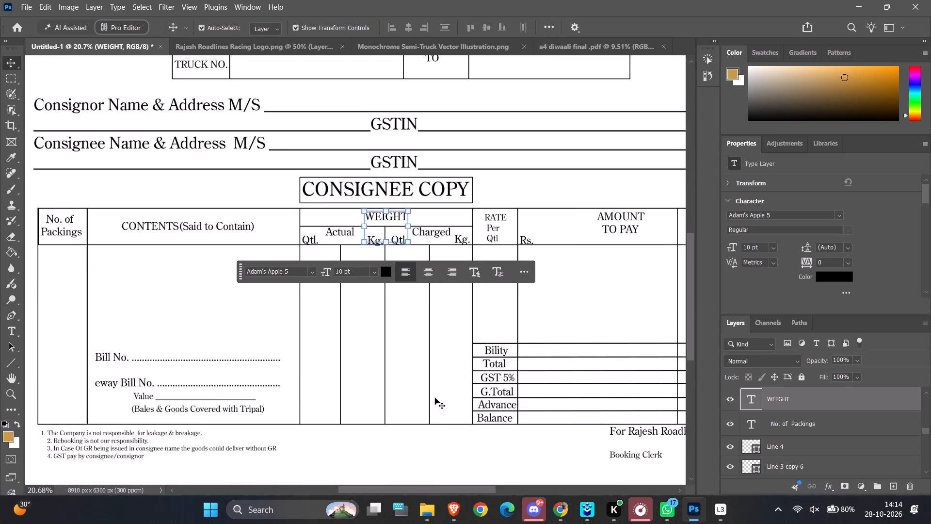
scroll(220, 190, up, 3)
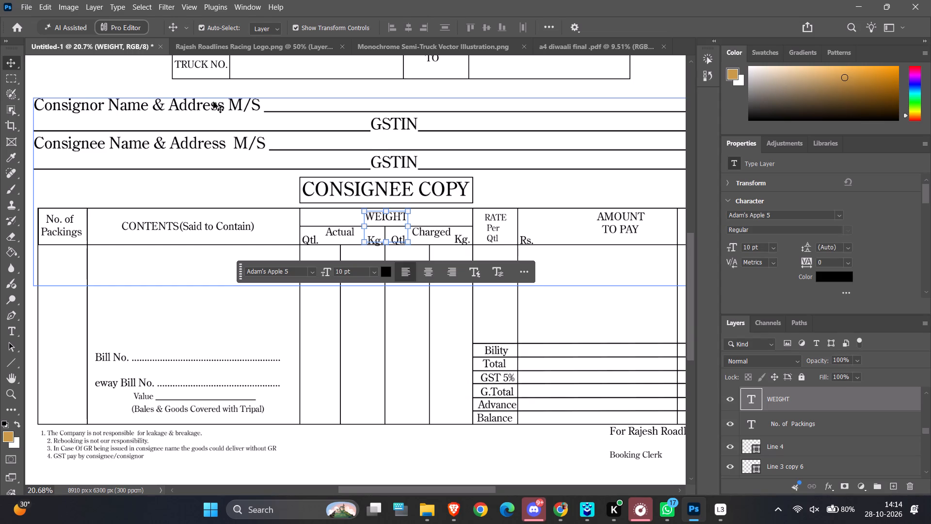
Set the font size of the "Consignor Name & Address M/S" label to 10 pt, leaving its underline as is.
double_click(213, 102)
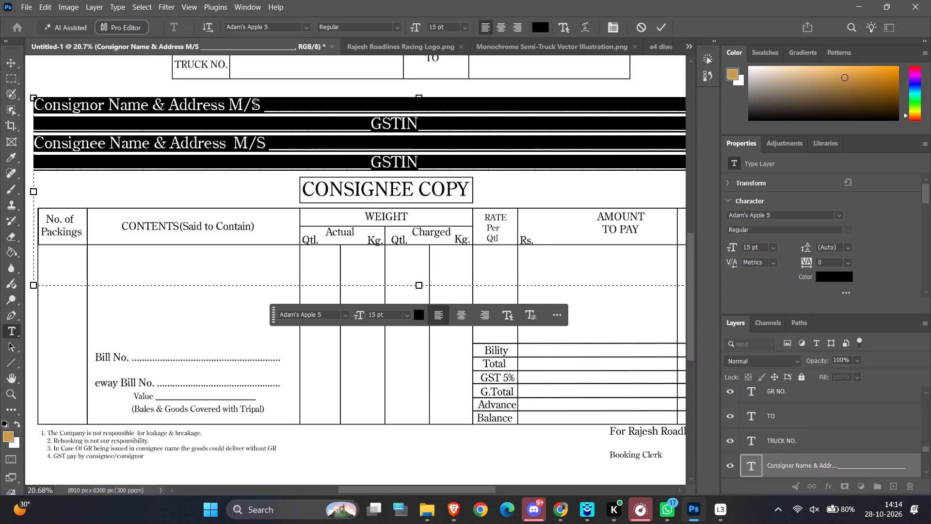
drag(261, 106, 30, 105)
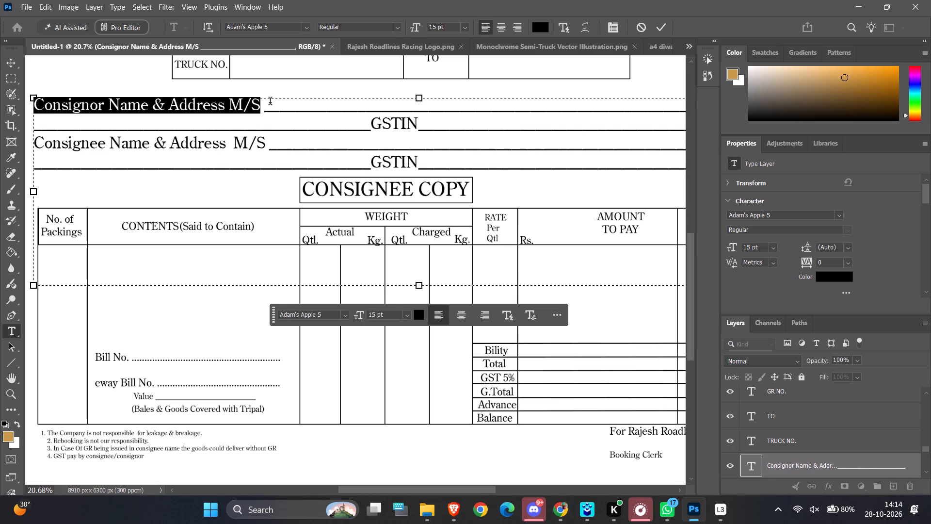
click(375, 313)
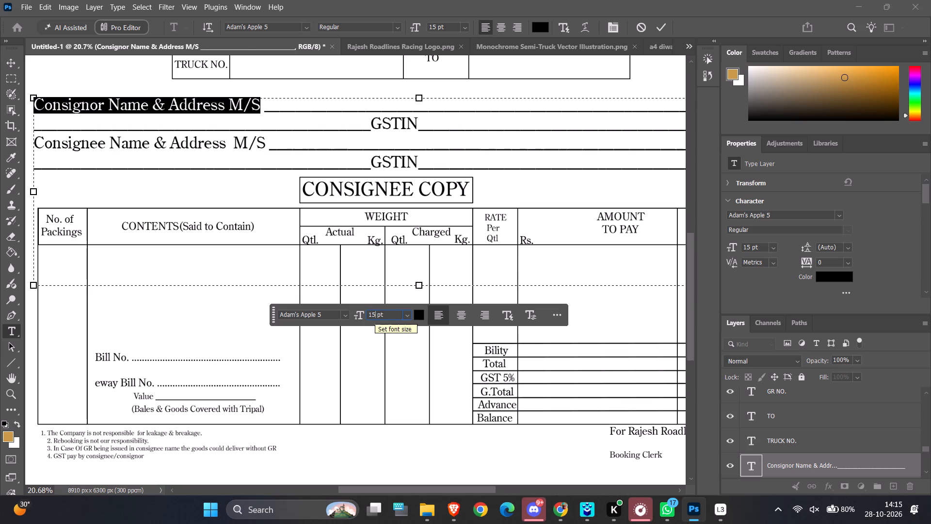
key(BackSpace)
key(0)
key(Return)
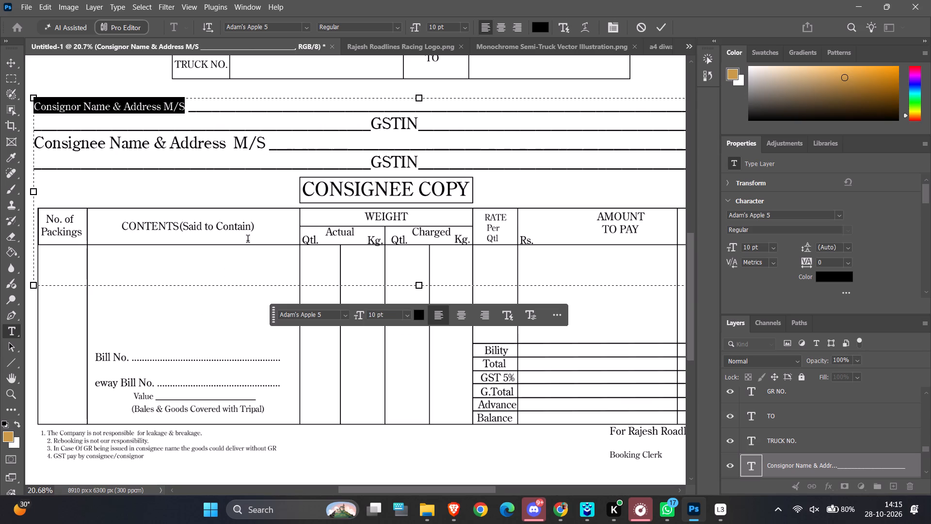
click(265, 180)
Set the font size of the "Consignee Name & Address M/S" label to 10 pt, leaving its underline as is.
ctrl+alt+scroll(268, 185, down, 5)
ctrl+alt+scroll(268, 186, up, 5)
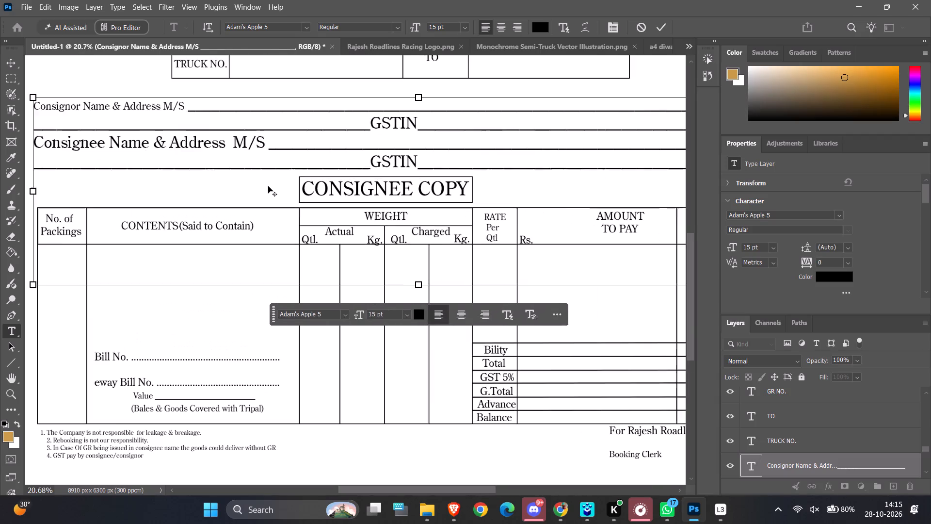
ctrl+alt+scroll(262, 170, up, 1)
ctrl+scroll(266, 142, up, 5)
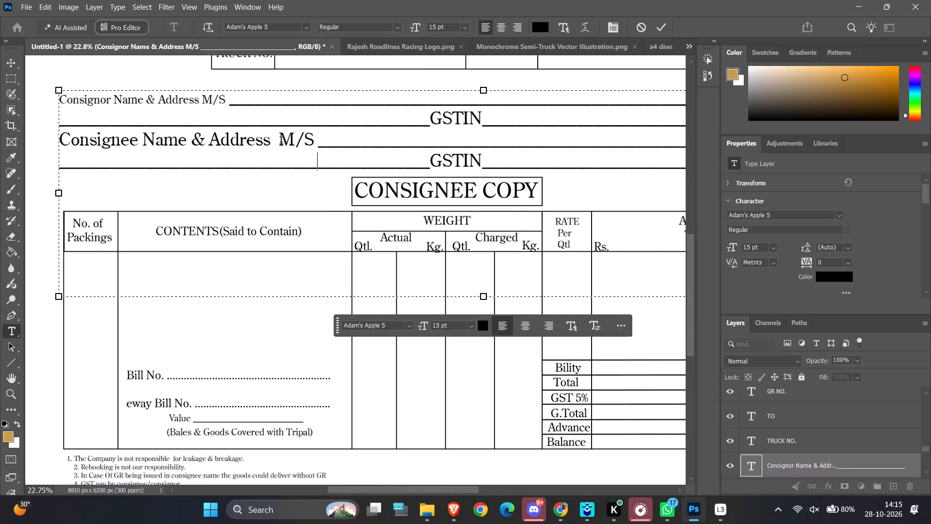
drag(313, 141, 85, 139)
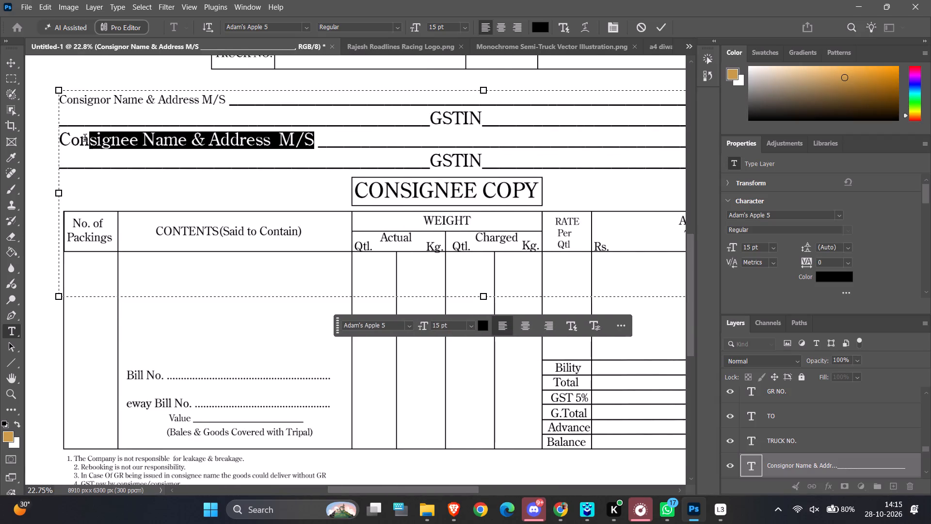
drag(85, 139, 62, 139)
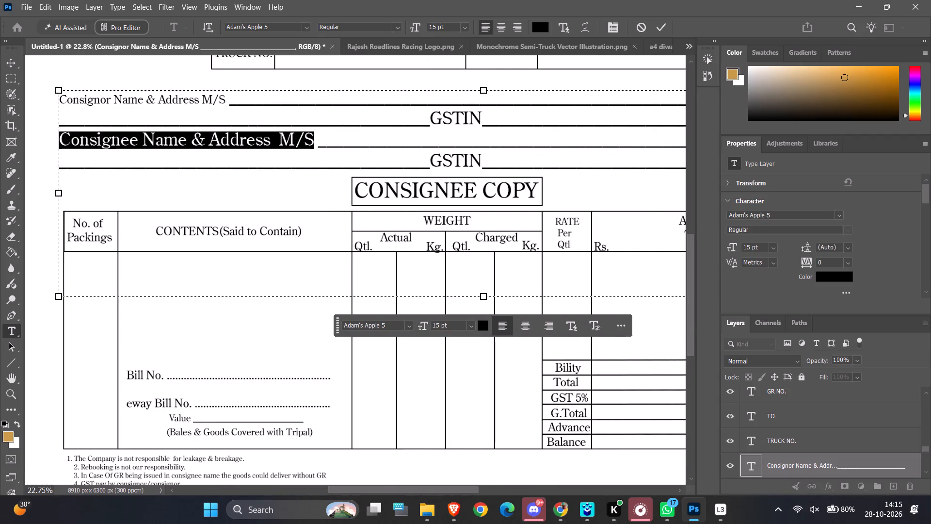
click(439, 324)
key(BackSpace)
key(0)
key(Return)
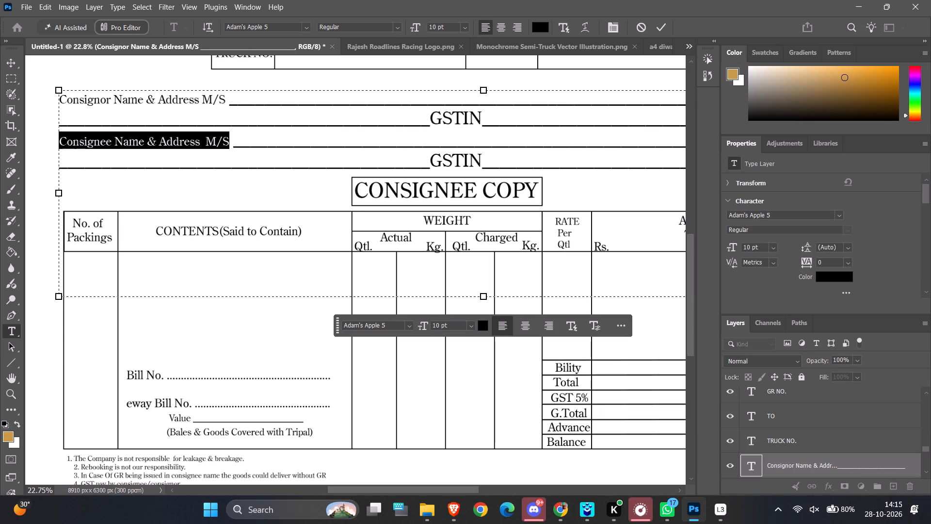
click(292, 208)
Set the font size of the word GSTIN under the consignee line to 10 pt.
ctrl+alt+scroll(292, 208, down, 5)
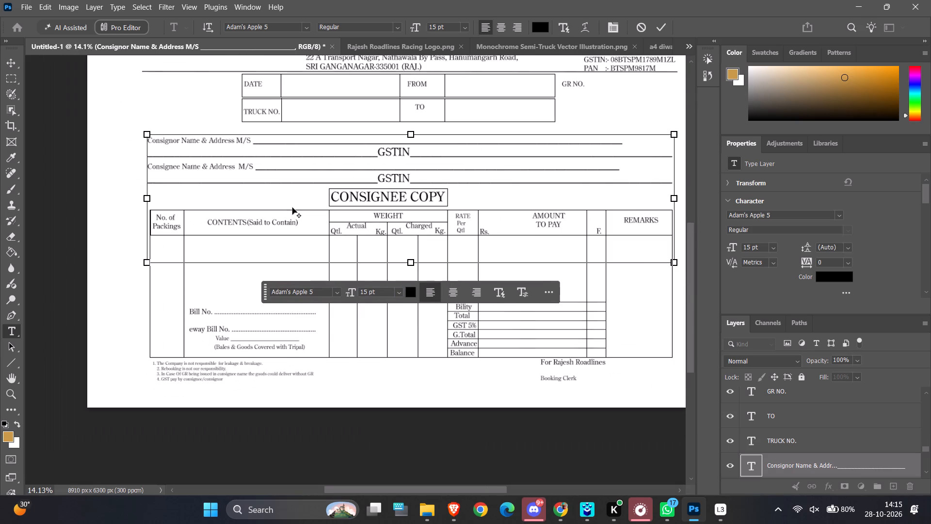
ctrl+alt+scroll(627, 171, up, 3)
ctrl+alt+scroll(339, 178, up, 5)
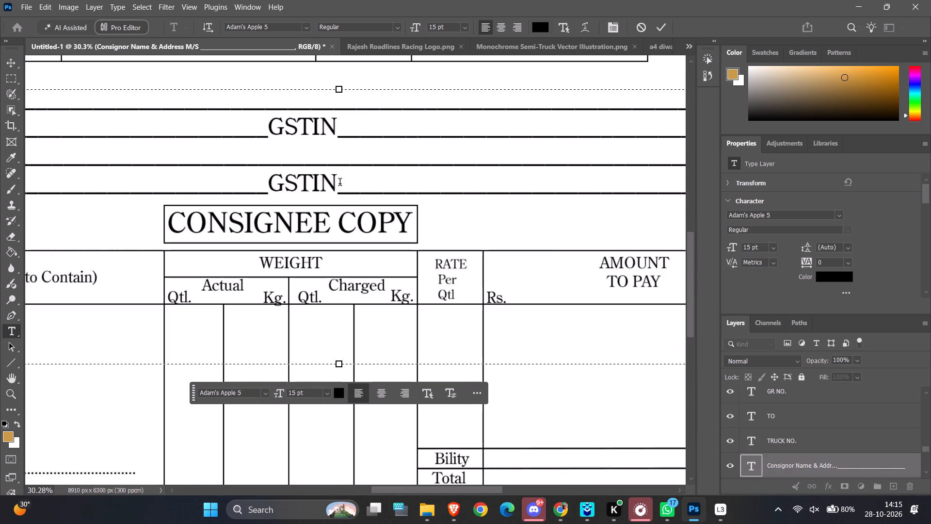
drag(339, 183, 264, 181)
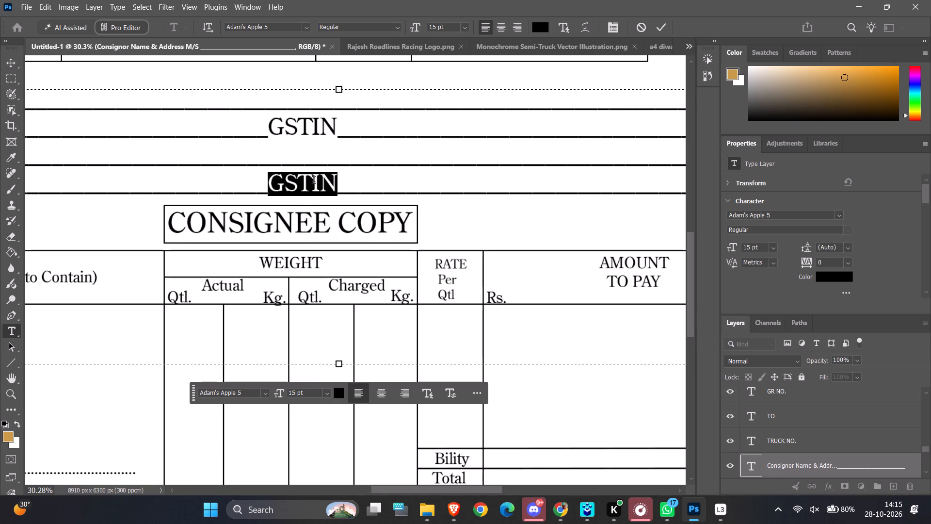
click(296, 391)
key(BackSpace)
key(0)
key(Return)
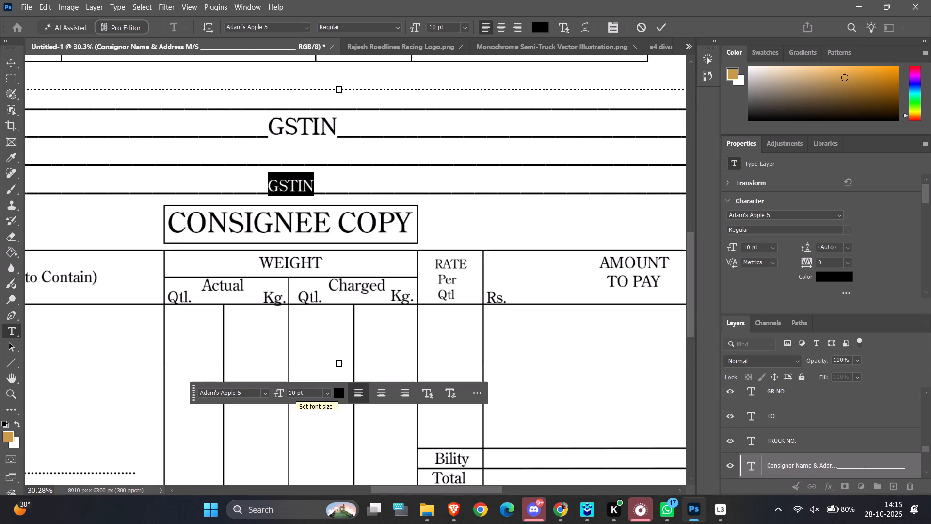
scroll(296, 391, up, 4)
ctrl+alt+scroll(397, 170, down, 2)
click(472, 229)
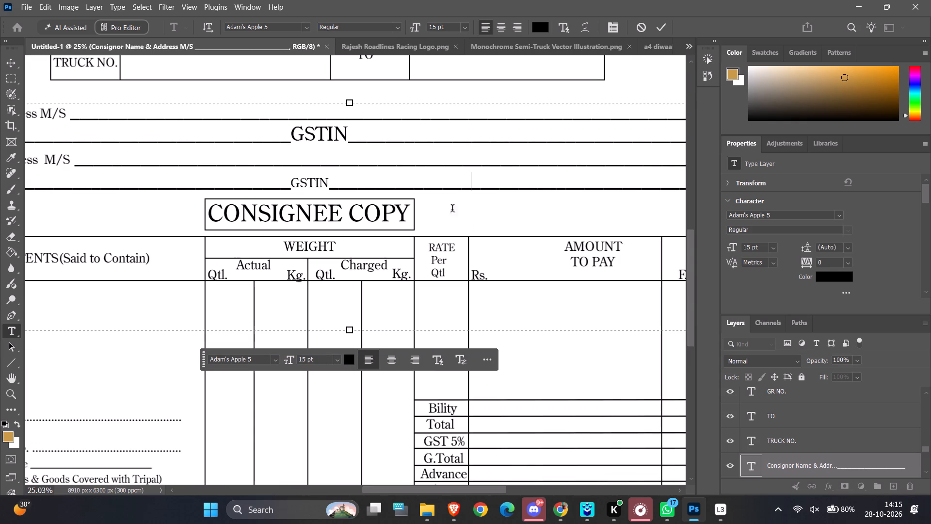
Set the font size of the word GSTIN under the consignor line to 10 pt.
drag(347, 132, 296, 137)
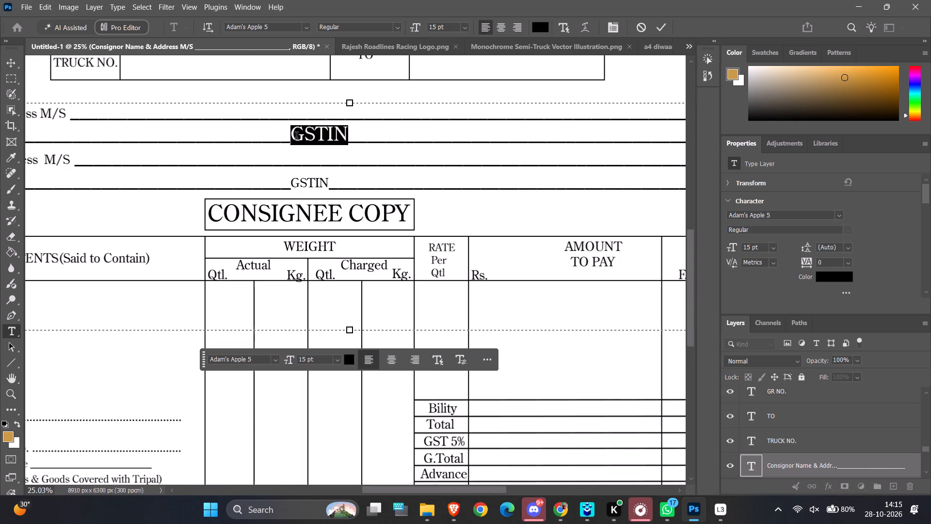
drag(296, 137, 291, 138)
click(307, 361)
key(BackSpace)
key(BackSpace)
key(0)
key(Return)
Shorten the underline after GSTIN below the consignor line so it ends about level with the consignor underline above it.
ctrl+alt+scroll(307, 361, down, 4)
click(466, 245)
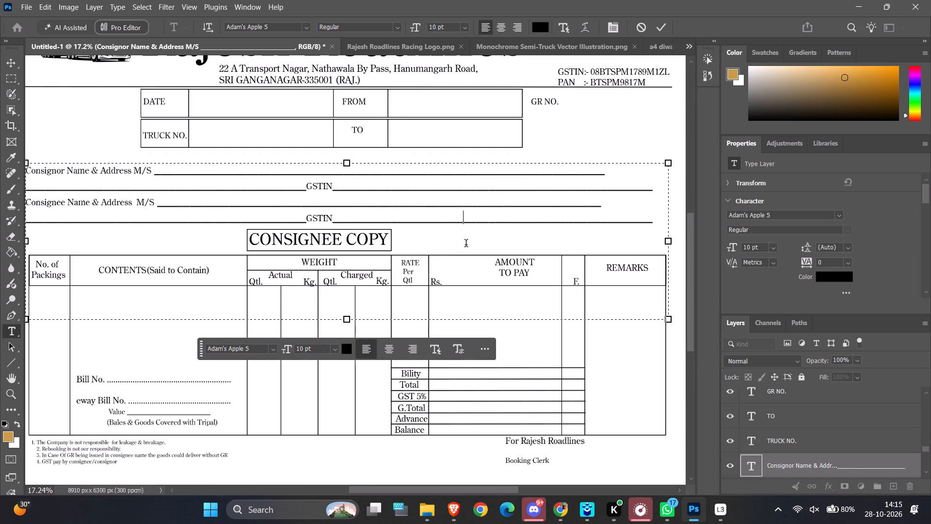
ctrl+alt+scroll(243, 243, down, 3)
ctrl+alt+scroll(163, 260, up, 4)
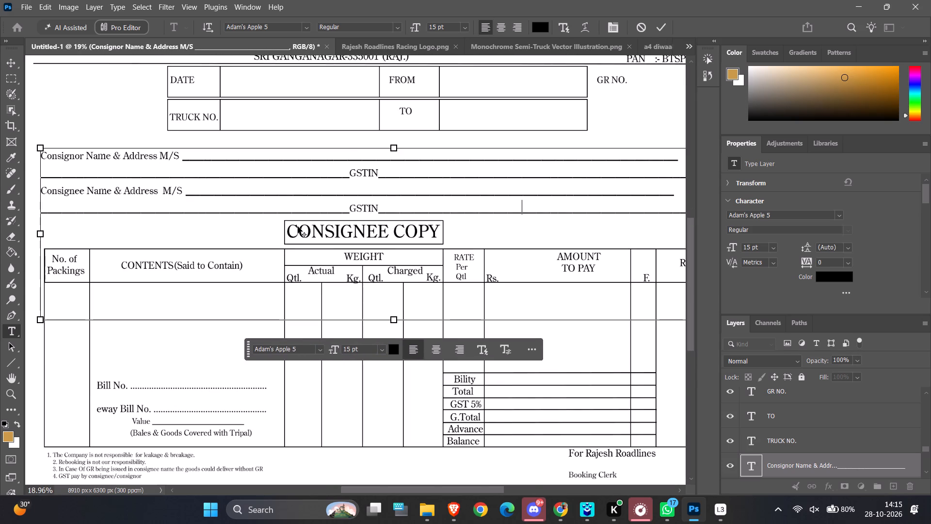
ctrl+alt+scroll(312, 224, up, 3)
ctrl+alt+scroll(64, 101, up, 3)
ctrl+alt+scroll(64, 101, down, 5)
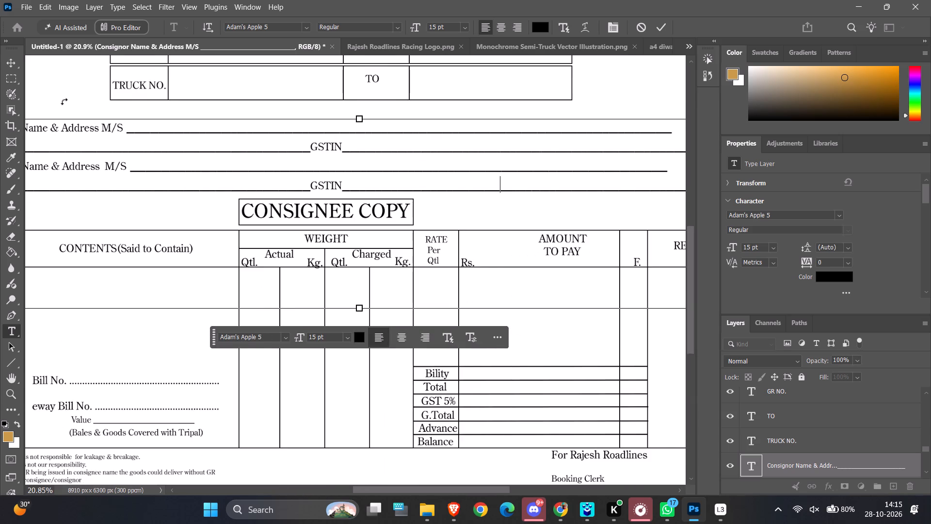
ctrl+scroll(64, 101, up, 8)
ctrl+alt+scroll(64, 101, down, 3)
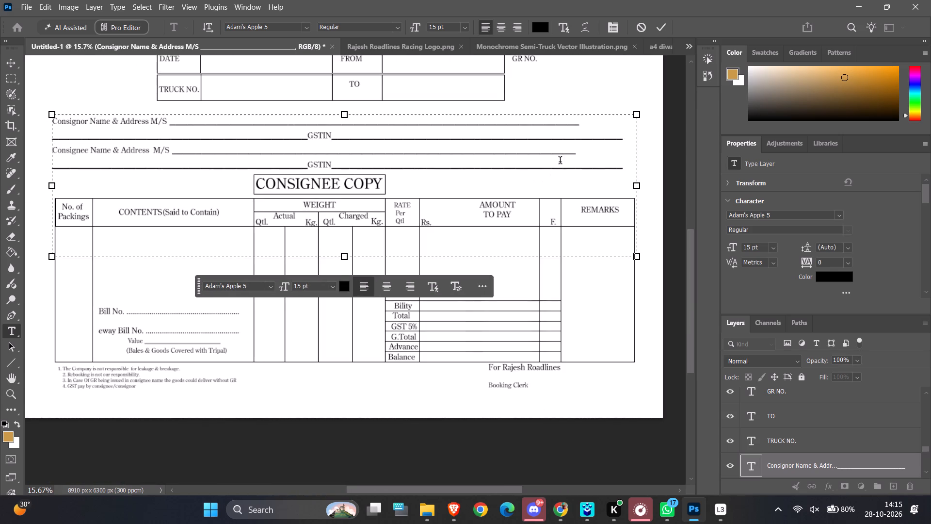
ctrl+alt+scroll(585, 156, up, 3)
ctrl+alt+scroll(571, 152, down, 1)
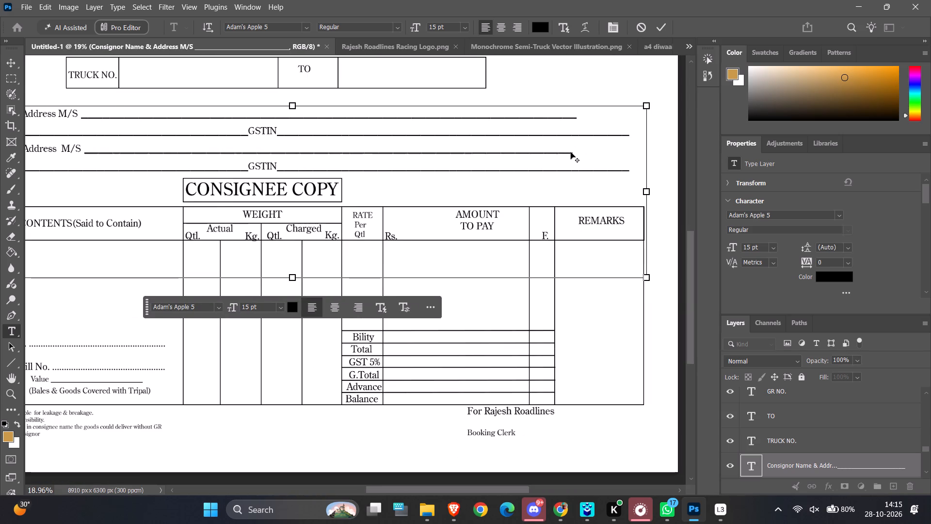
ctrl+alt+scroll(571, 152, down, 1)
ctrl+alt+scroll(571, 152, up, 5)
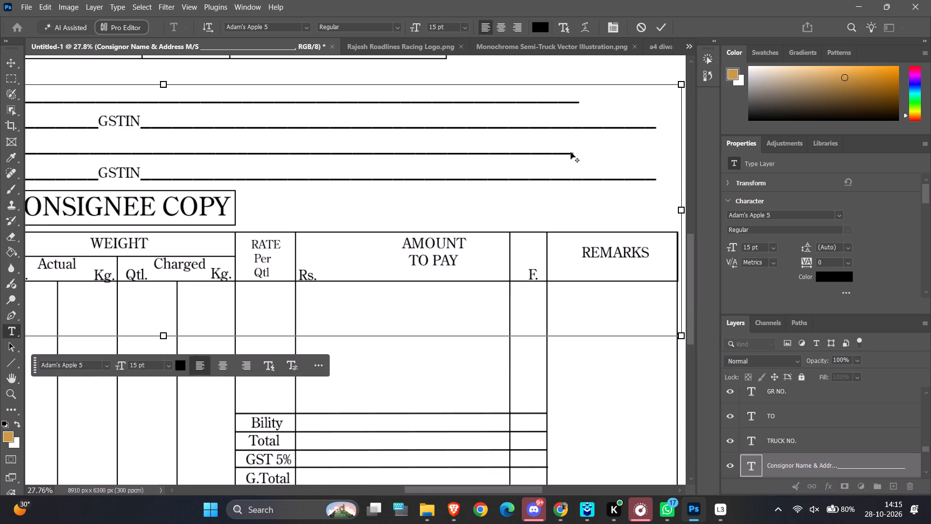
click(584, 101)
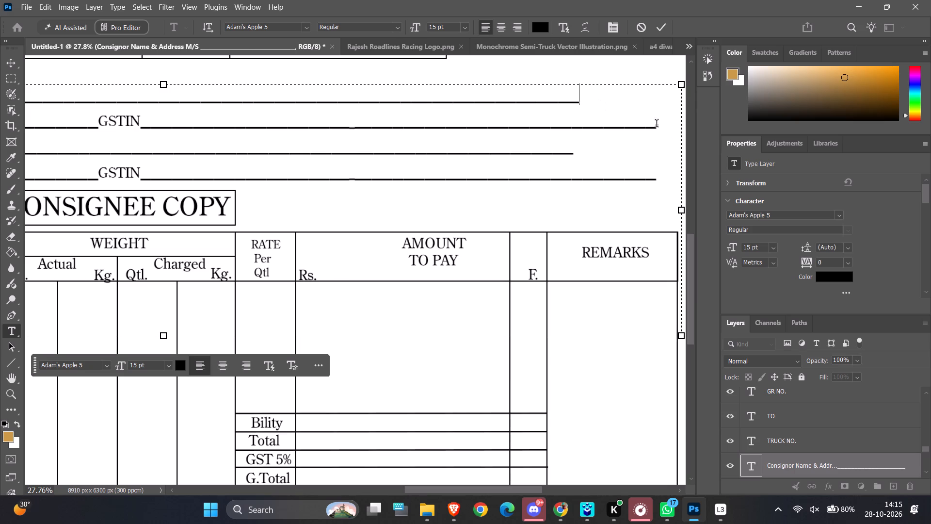
click(660, 131)
key(BackSpace)
key(BackSpace)
key(BackSpace)
key(BackSpace)
key(BackSpace)
key(BackSpace)
key(BackSpace)
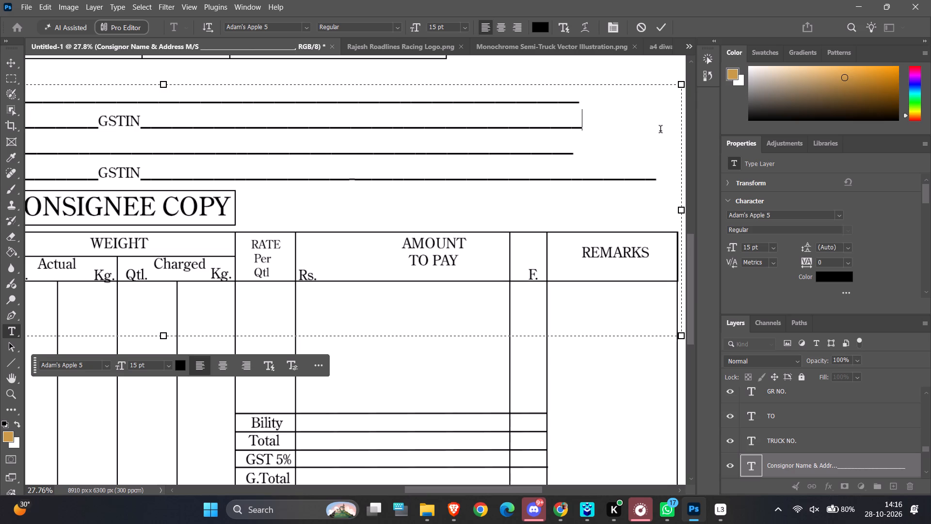
key(BackSpace)
Shorten the underline after GSTIN below the consignee line so it ends level with the other underlines in the block.
ctrl+alt+scroll(660, 131, down, 6)
ctrl+alt+scroll(458, 183, down, 2)
ctrl+alt+scroll(456, 183, up, 4)
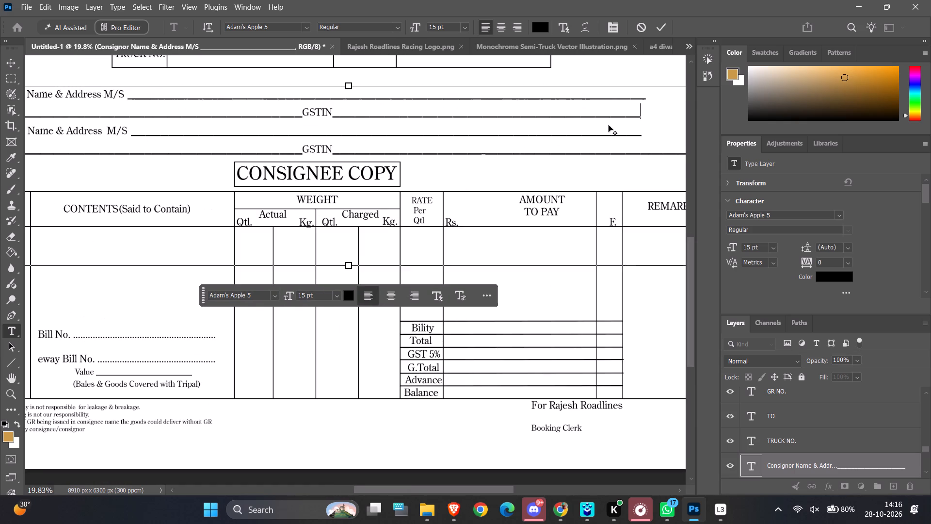
ctrl+alt+scroll(609, 125, down, 3)
click(641, 105)
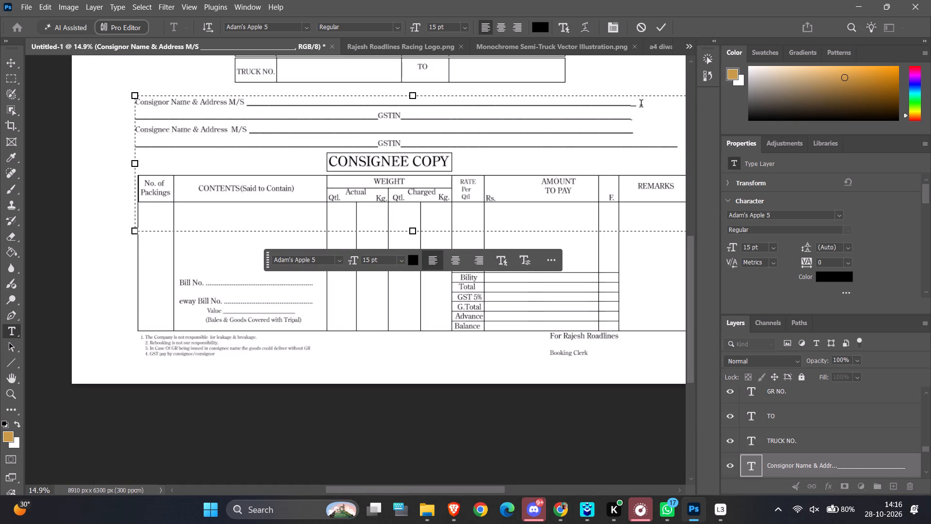
click(655, 137)
click(671, 160)
ctrl+click(672, 160)
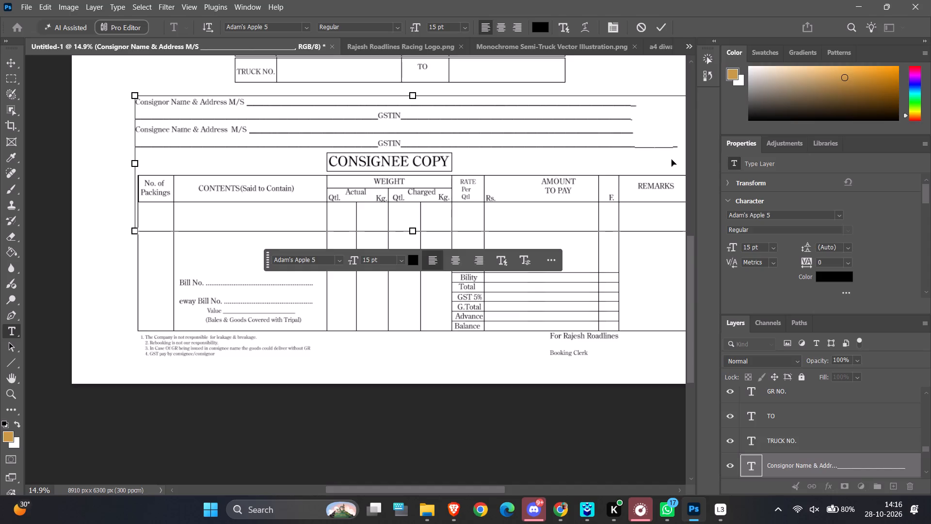
ctrl+alt+scroll(635, 155, down, 4)
ctrl+alt+scroll(589, 157, up, 11)
ctrl+alt+scroll(671, 135, down, 1)
ctrl+alt+scroll(612, 147, up, 2)
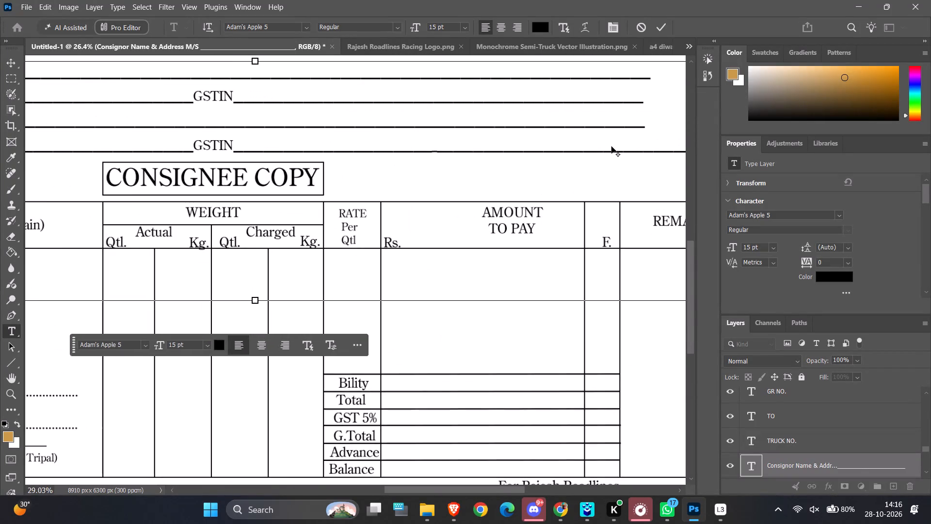
ctrl+alt+scroll(611, 147, up, 3)
ctrl+scroll(611, 147, down, 7)
ctrl+alt+scroll(607, 147, down, 8)
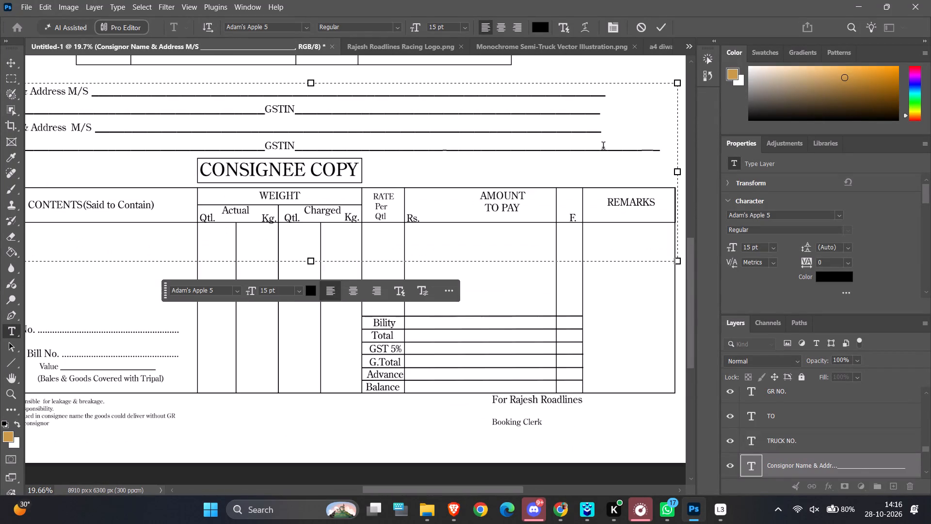
key(Right)
key(BackSpace)
key(BackSpace)
key(BackSpace)
key(BackSpace)
key(BackSpace)
key(BackSpace)
key(BackSpace)
key(BackSpace)
Remove one underscore from the end of the Consignor Name & Address underline to even up the line ends, and commit the text edits.
click(608, 100)
key(Up)
key(Right)
key(BackSpace)
ctrl+alt+scroll(595, 142, up, 2)
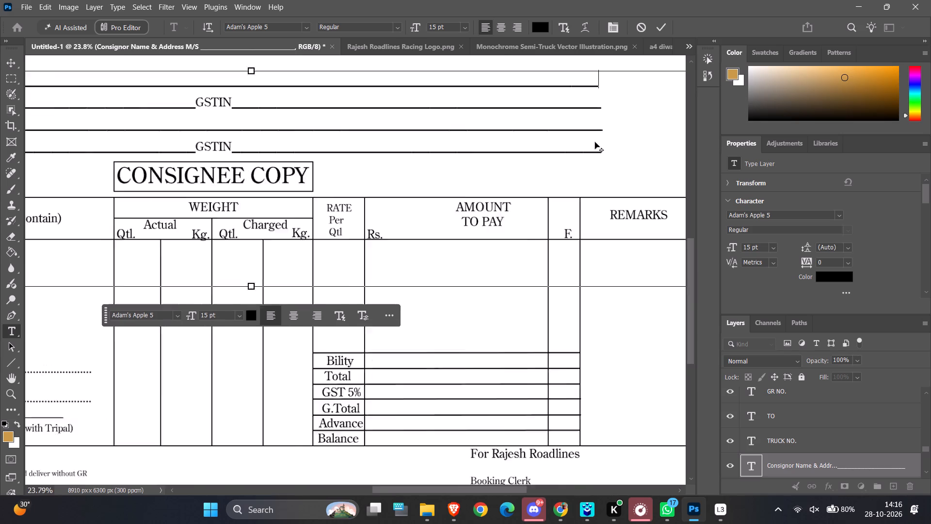
ctrl+alt+scroll(595, 142, up, 15)
ctrl+alt+scroll(616, 131, up, 7)
ctrl+alt+scroll(616, 131, down, 9)
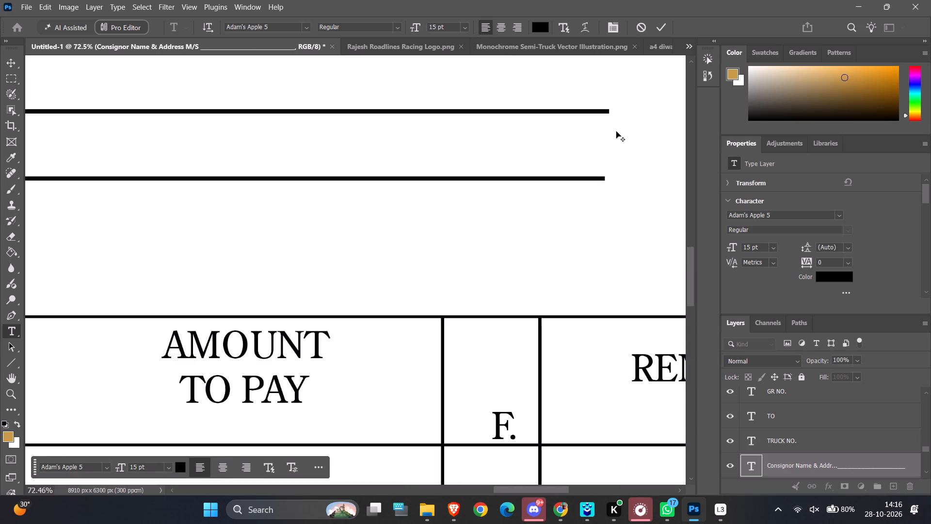
ctrl+alt+scroll(616, 131, down, 18)
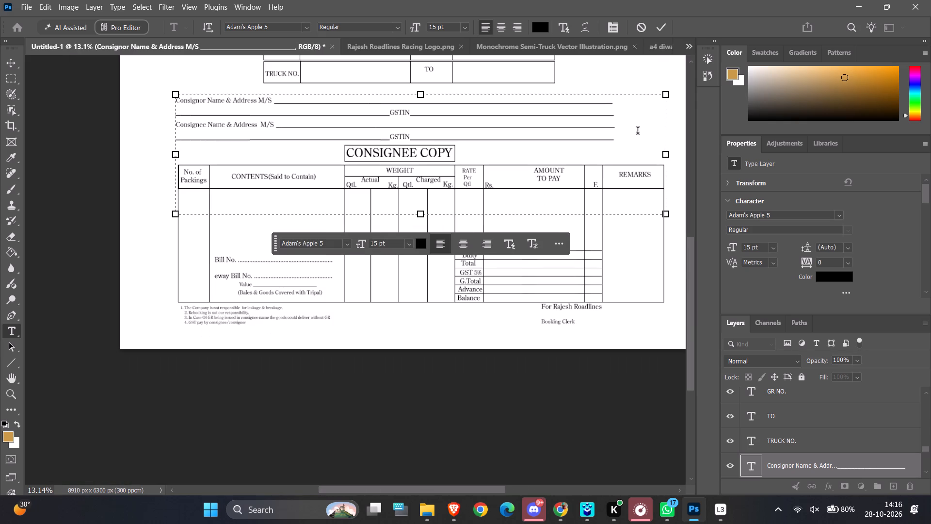
click(73, 143)
scroll(74, 143, down, 1)
click(74, 143)
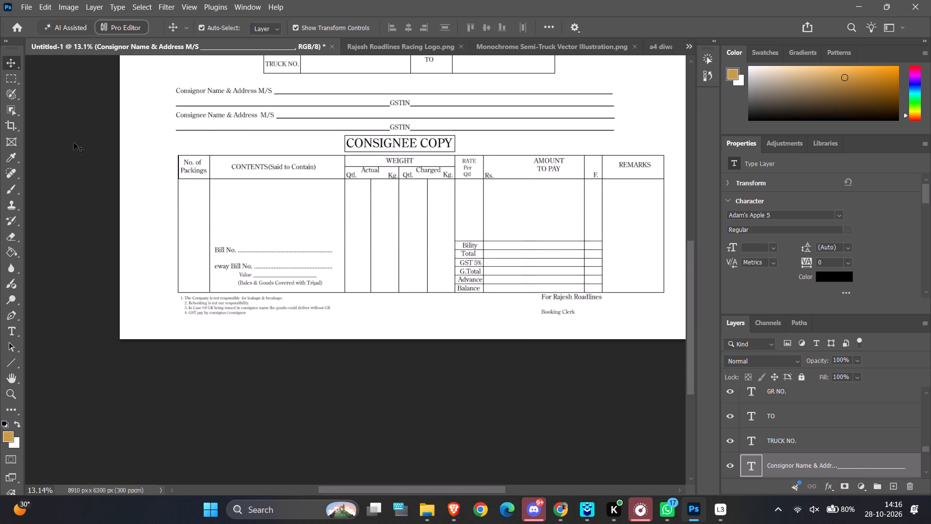
Examine the consignor and consignee lines up close, and review the layout of the whole form.
ctrl+alt+scroll(366, 66, up, 6)
ctrl+alt+scroll(204, 85, up, 3)
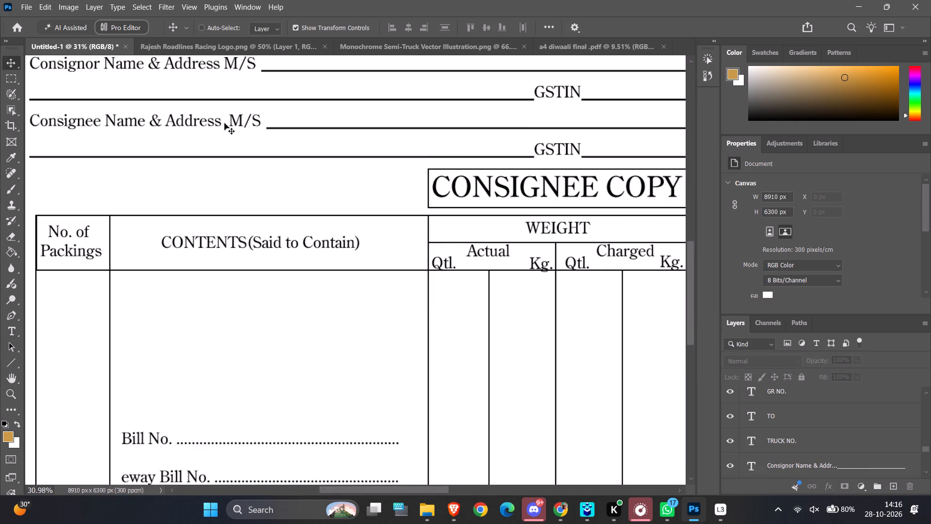
scroll(233, 133, up, 6)
ctrl+scroll(236, 133, up, 12)
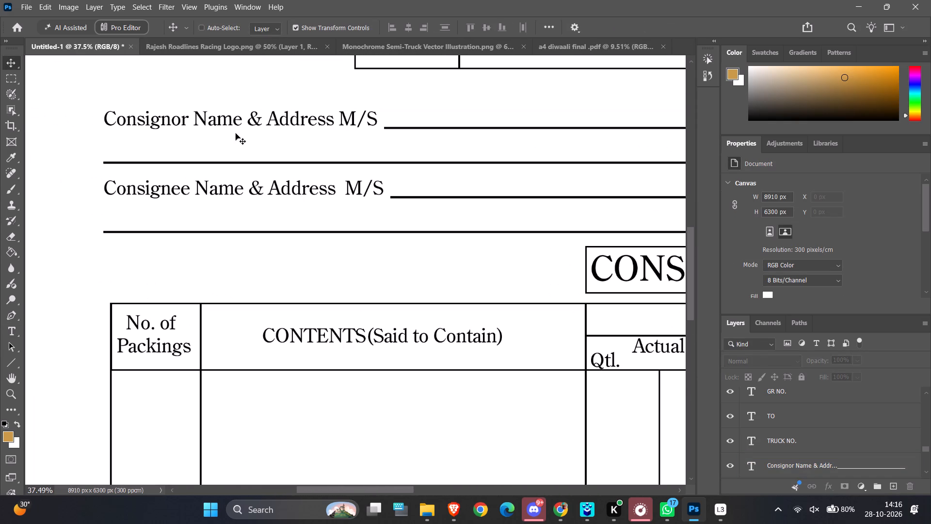
ctrl+alt+scroll(236, 133, down, 10)
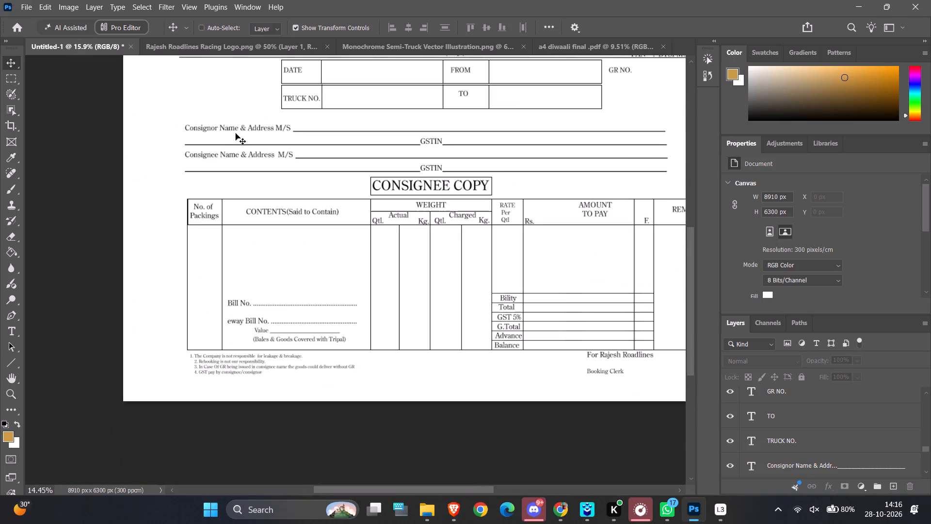
ctrl+alt+scroll(584, 183, down, 4)
click(215, 241)
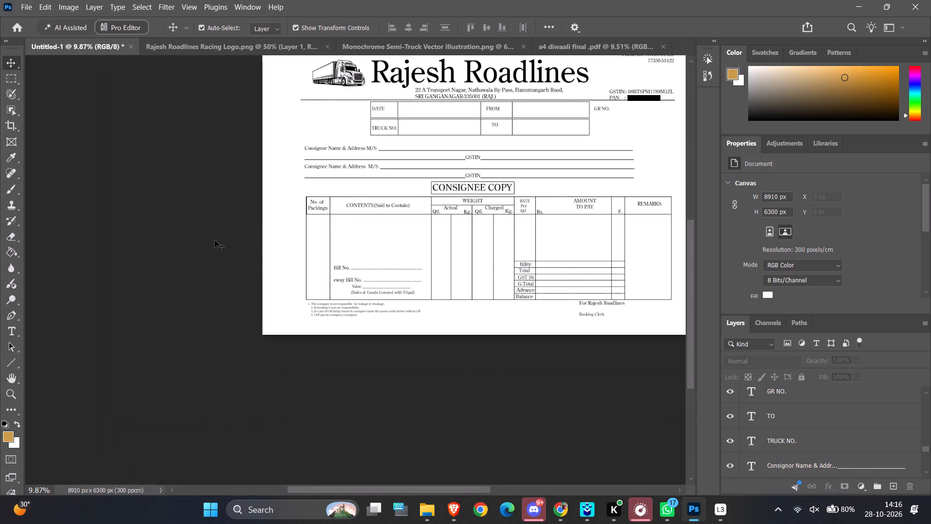
scroll(215, 242, down, 4)
scroll(493, 306, up, 5)
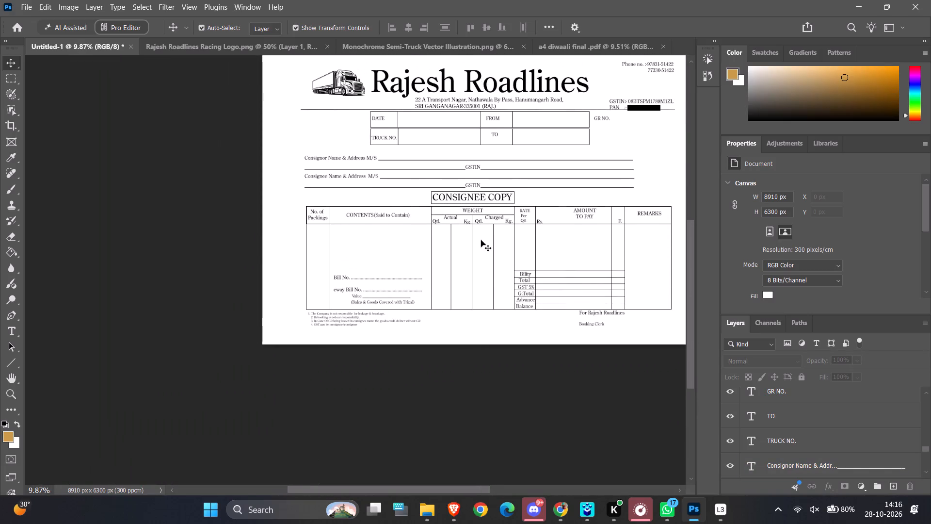
scroll(481, 270, up, 4)
ctrl+scroll(481, 270, down, 5)
scroll(454, 285, up, 4)
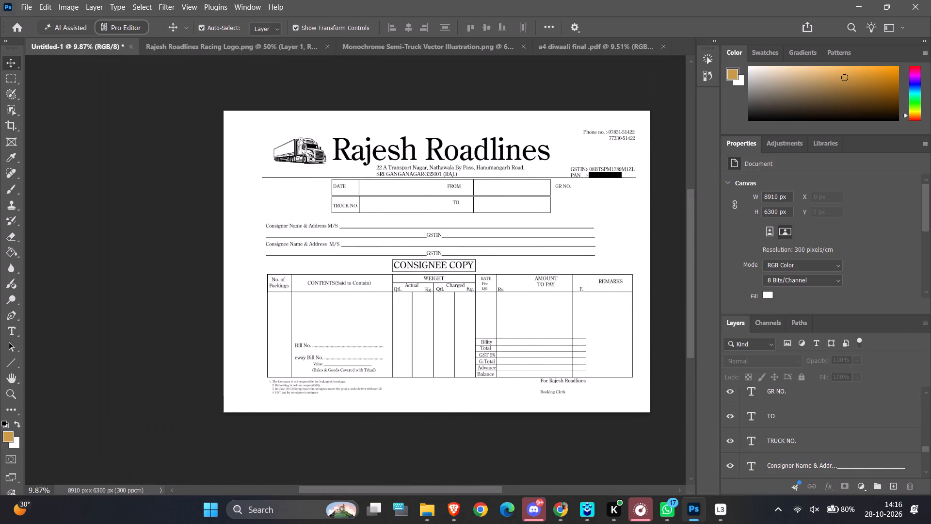
Save a copy of the form to the Desktop as a Photoshop PDF named "rajesh roadlines 2" with the High Quality Print preset.
click(29, 4)
click(54, 159)
click(218, 214)
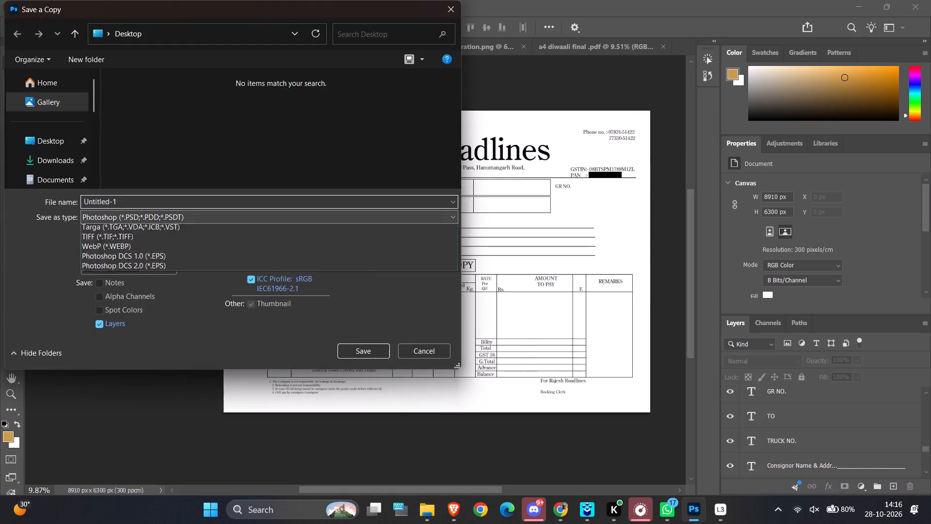
click(152, 364)
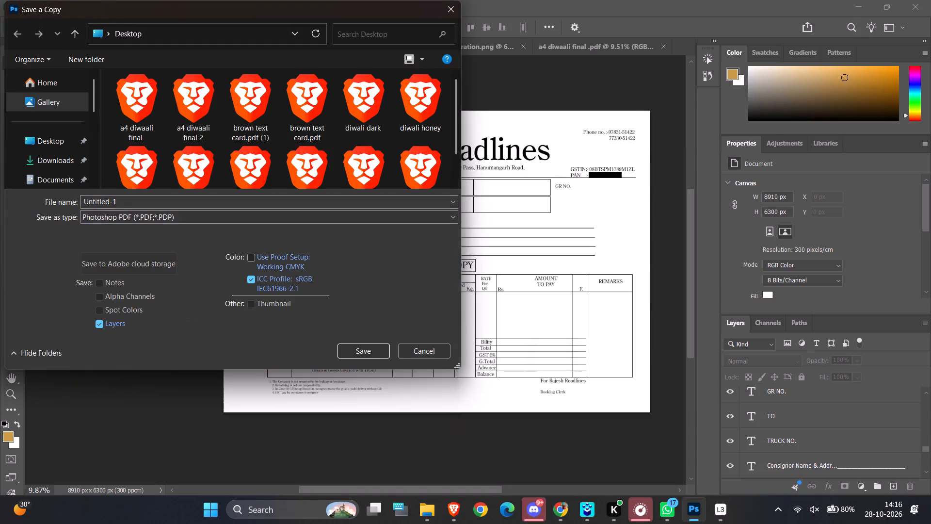
drag(132, 200, 87, 200)
text(rajesh roadlines)
key(space)
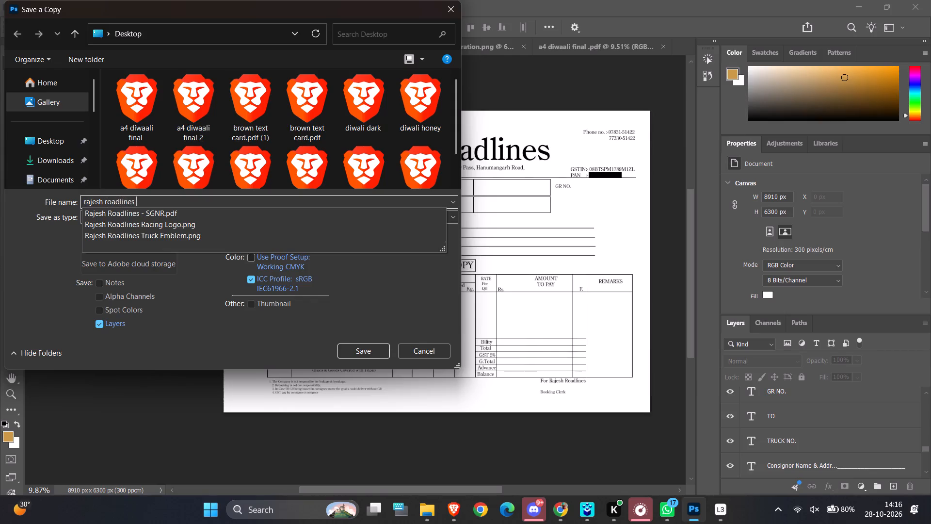
key(2)
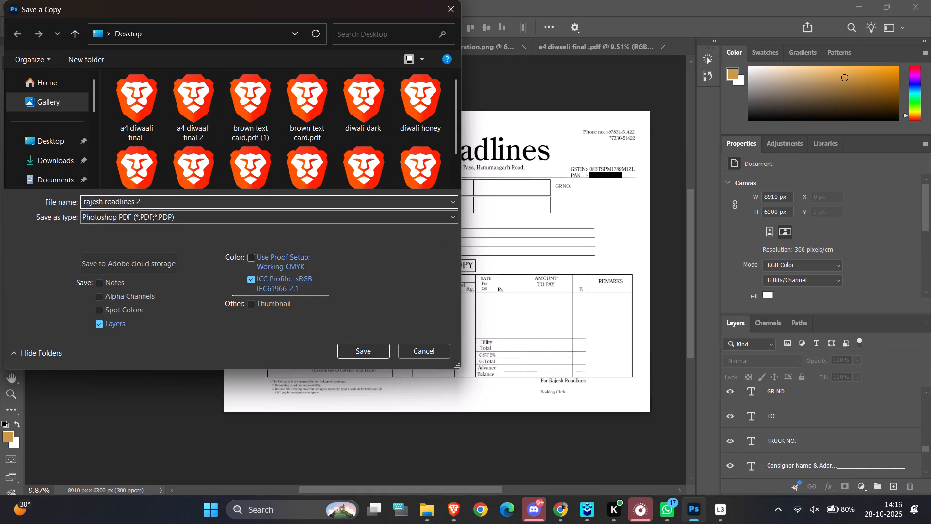
click(367, 346)
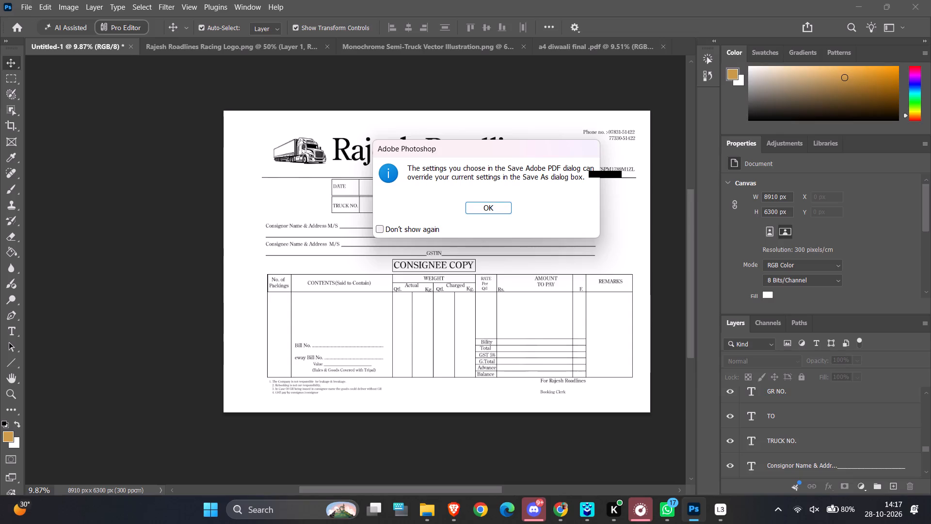
click(482, 211)
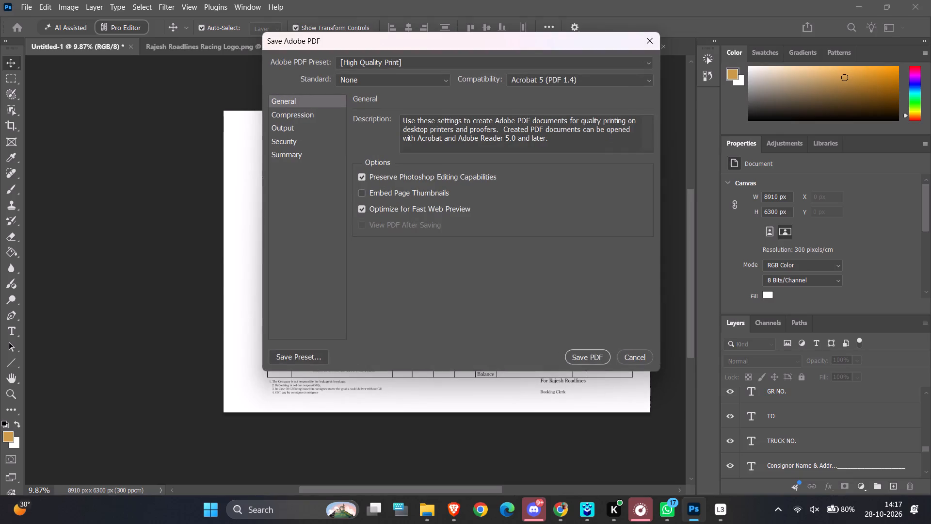
click(587, 357)
click(512, 226)
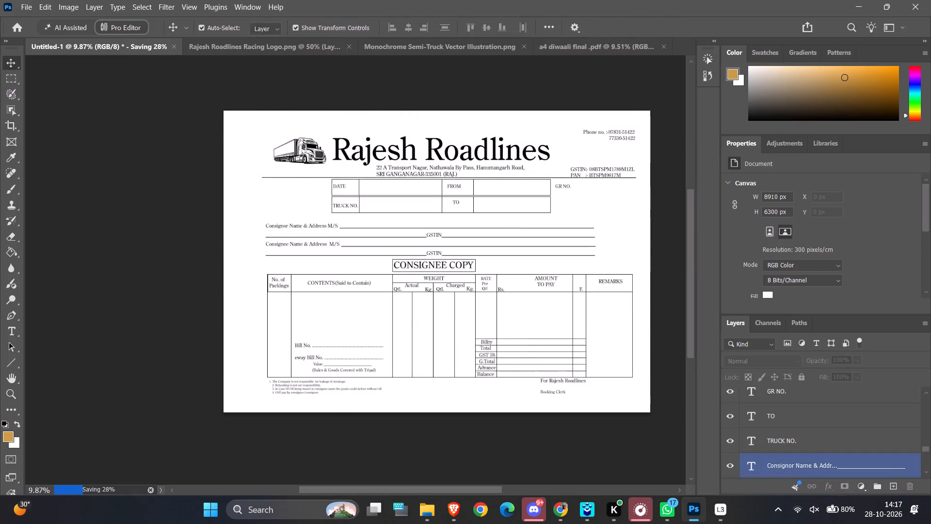
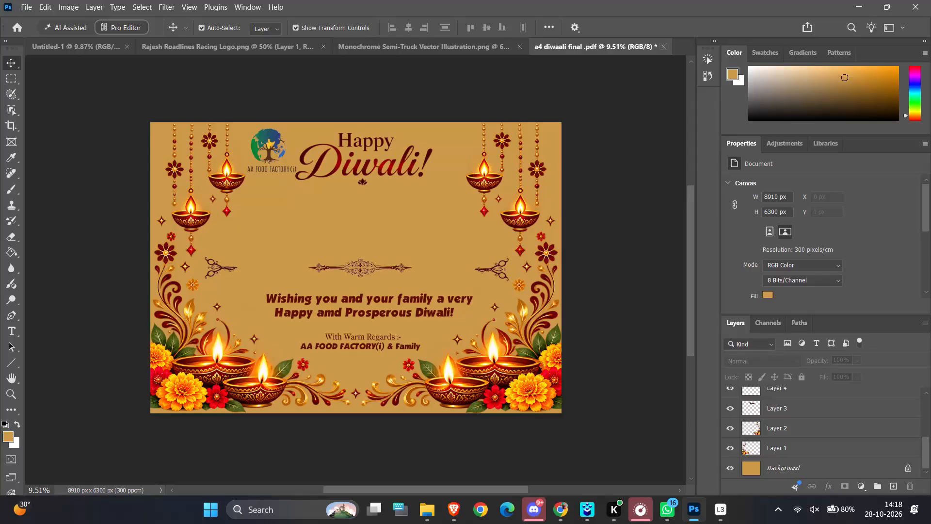
Close the Diwali card PDF without saving, plus the semi-truck illustration and the racing logo image, keeping only the consignment form open.
click(663, 46)
click(481, 196)
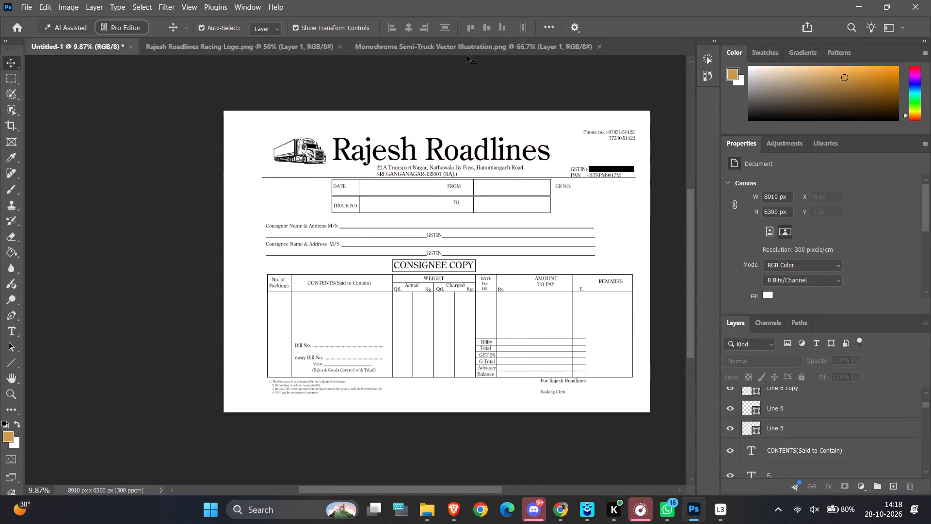
click(466, 43)
click(599, 47)
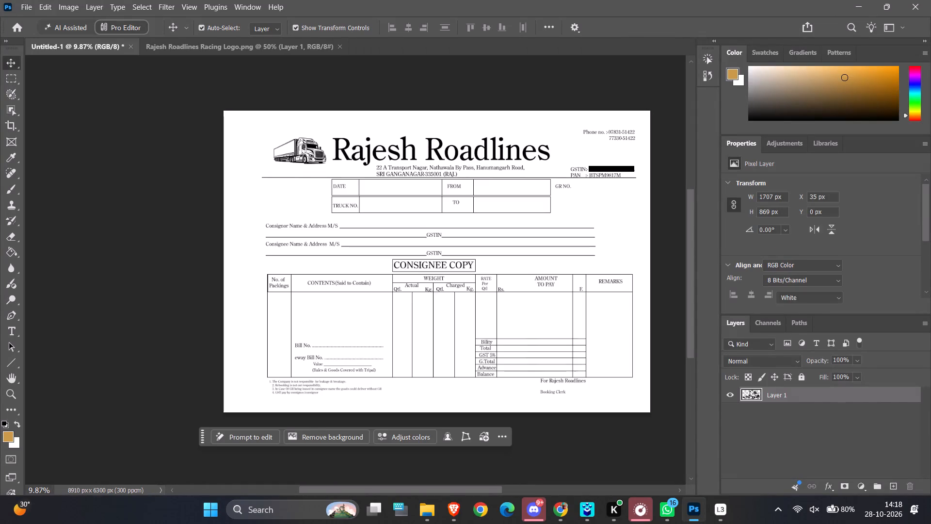
click(295, 44)
click(341, 46)
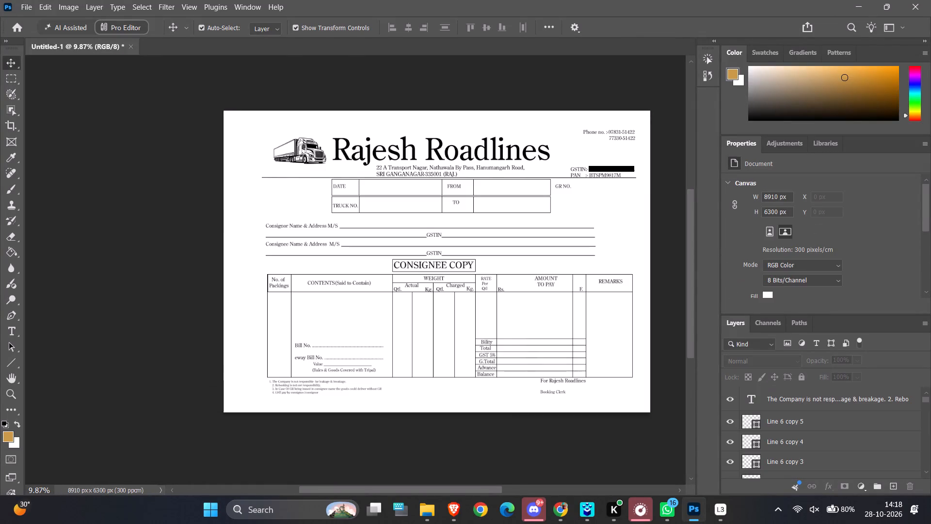
Open the "gill roadline" PDF from the Desktop, importing its page at 300 pixels/inch in RGB Color.
click(32, 11)
click(42, 32)
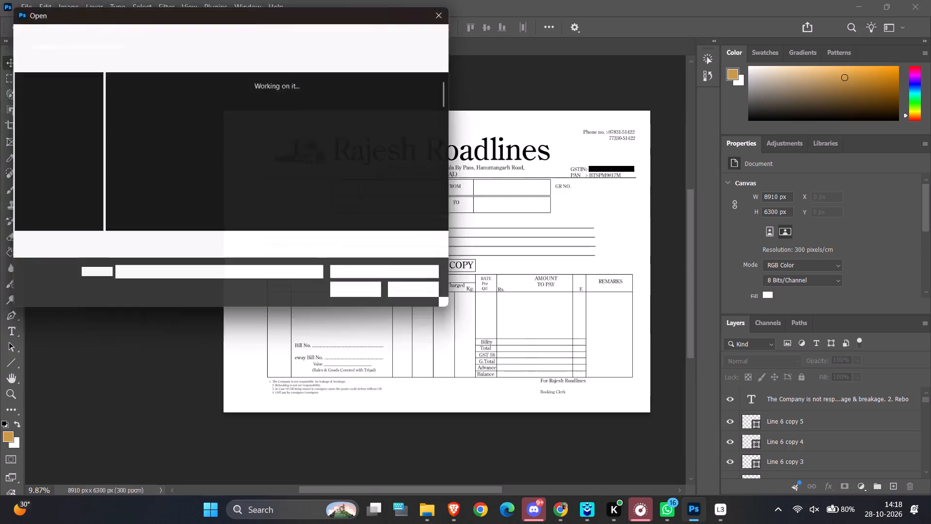
scroll(201, 155, down, 1)
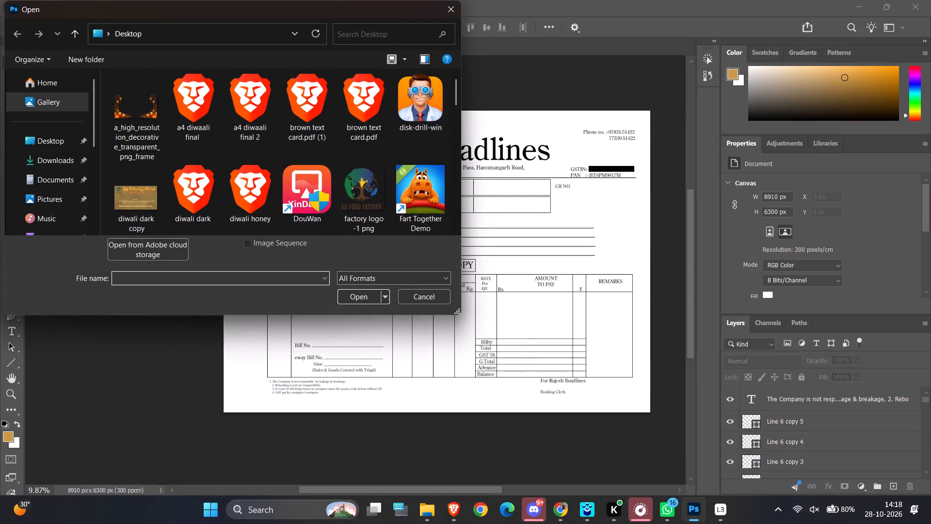
scroll(234, 165, down, 5)
scroll(328, 148, down, 5)
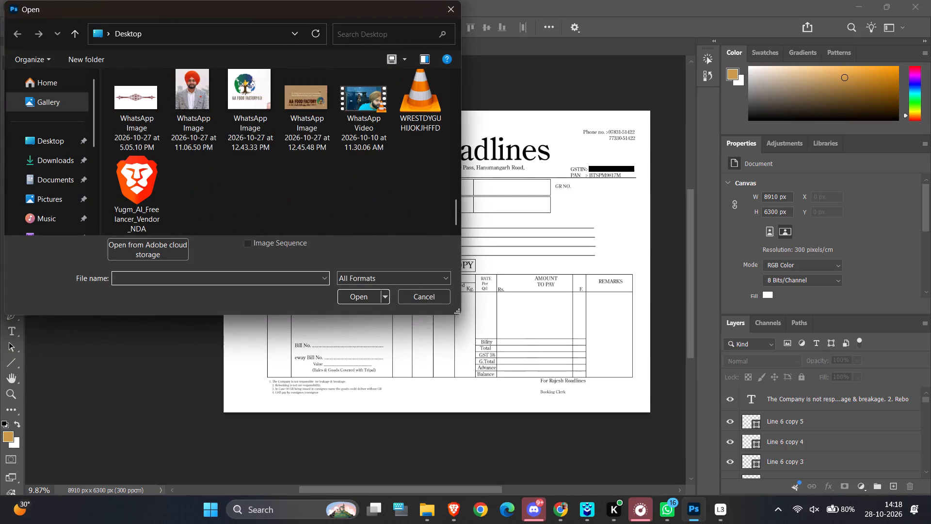
scroll(263, 192, down, 3)
scroll(228, 215, up, 2)
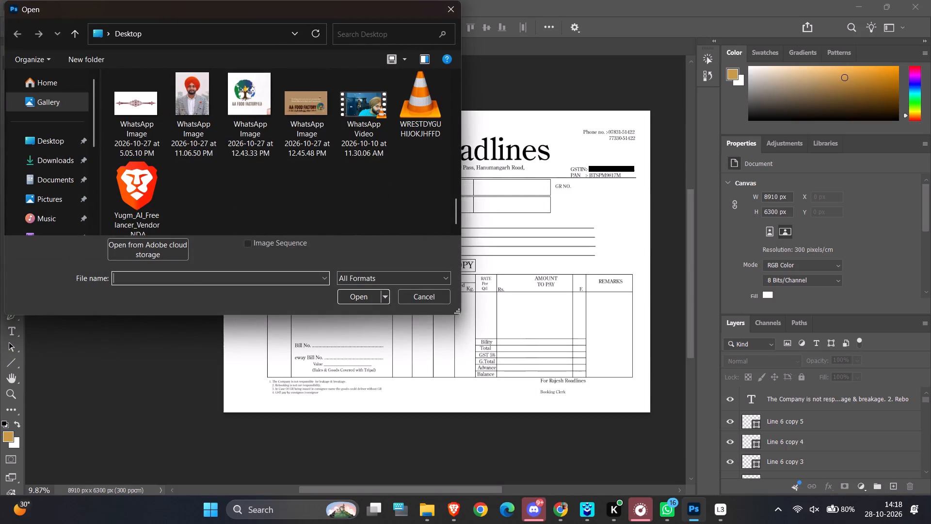
scroll(228, 215, up, 5)
scroll(228, 214, down, 1)
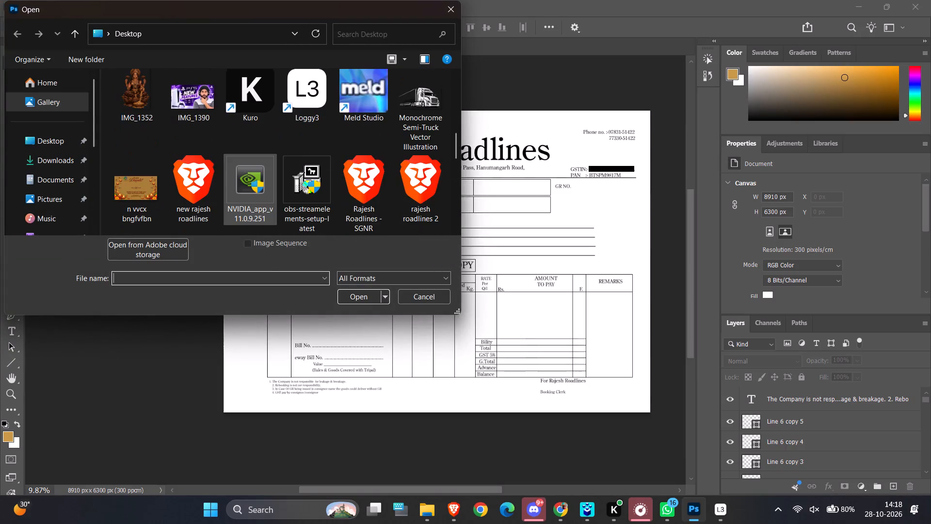
scroll(228, 214, up, 3)
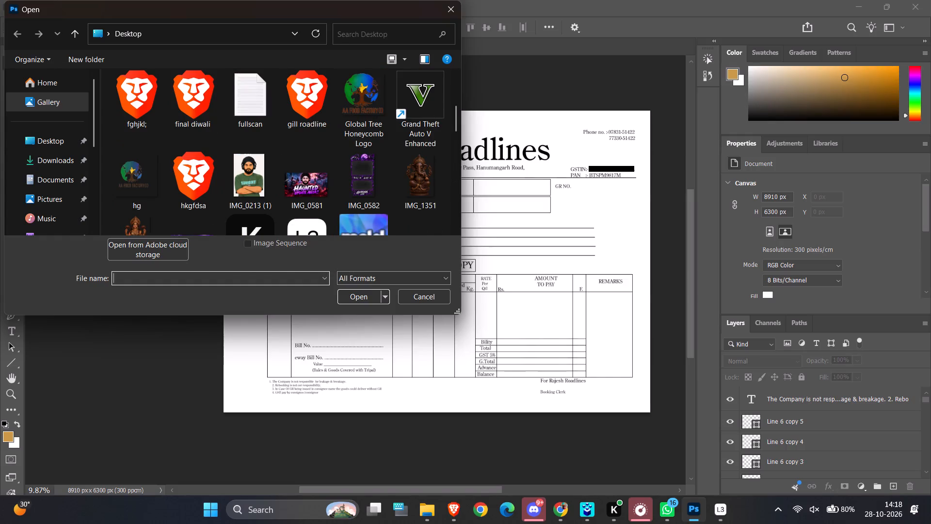
click(309, 99)
click(370, 298)
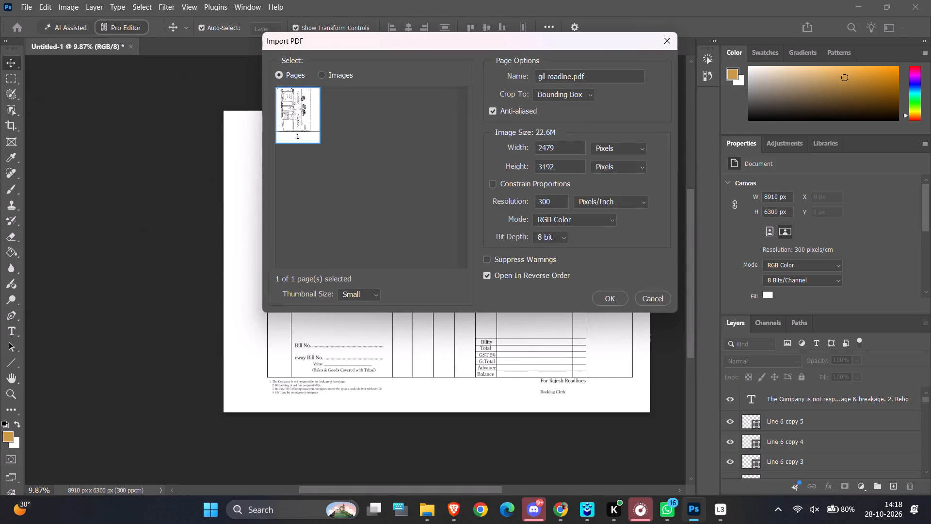
click(617, 302)
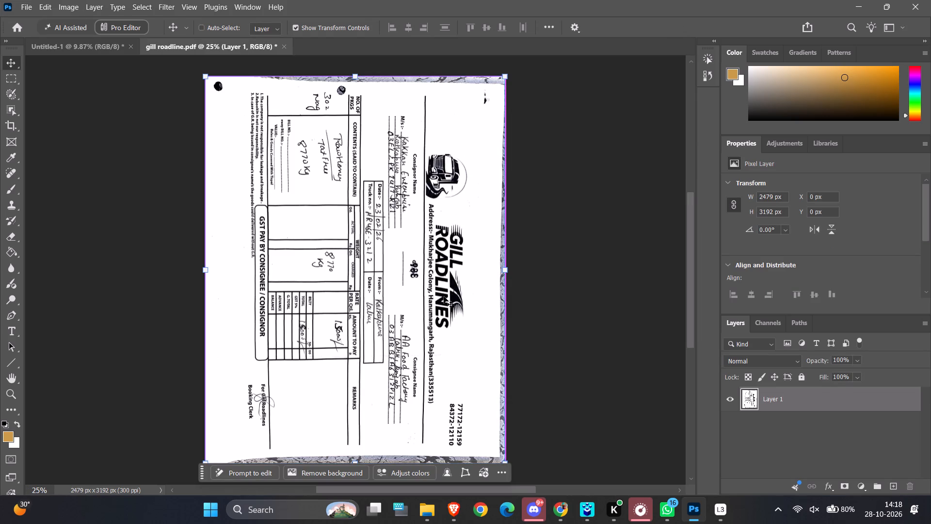
Examine the scanned Gill Roadlines consignment note, looking closely at the G.R. number area and the overall form layout.
ctrl+alt+scroll(444, 296, down, 2)
ctrl+alt+scroll(428, 259, up, 5)
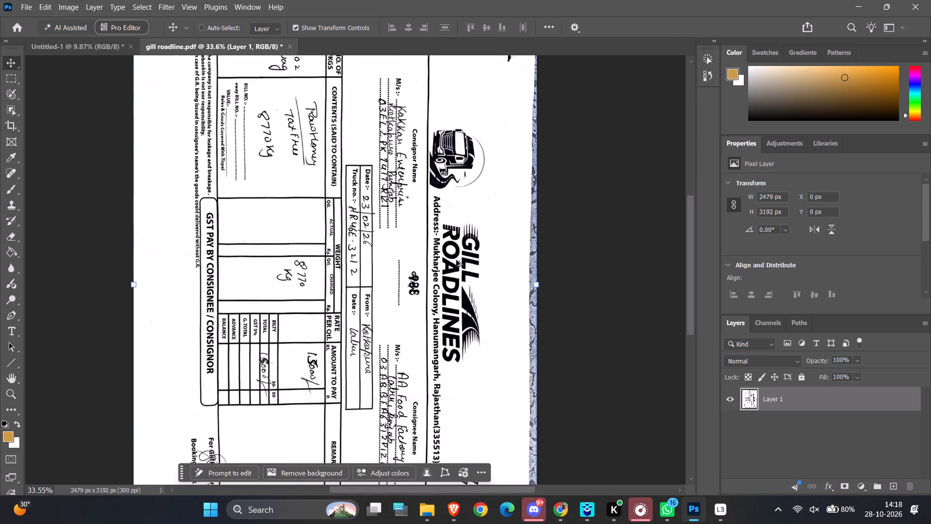
ctrl+alt+scroll(456, 260, up, 6)
ctrl+alt+scroll(456, 260, down, 7)
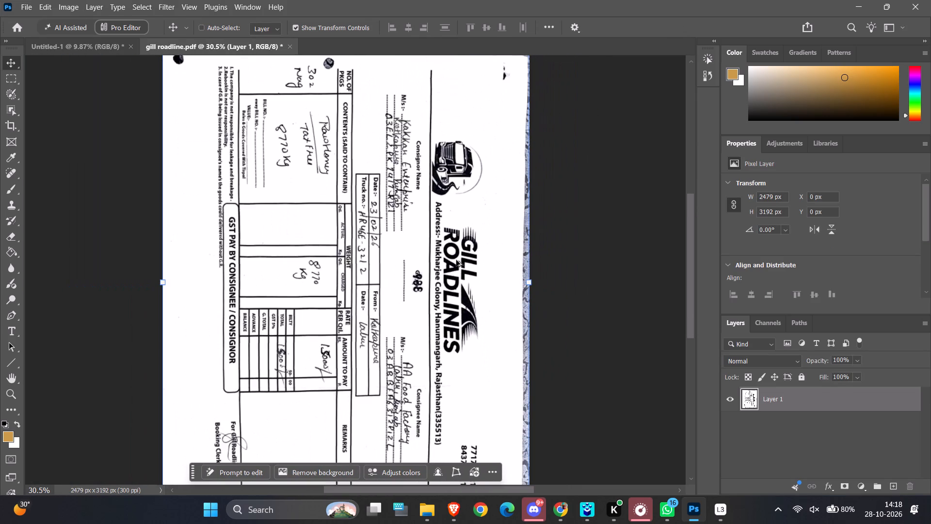
ctrl+alt+scroll(456, 260, down, 2)
ctrl+alt+scroll(456, 260, up, 4)
ctrl+alt+scroll(406, 289, up, 9)
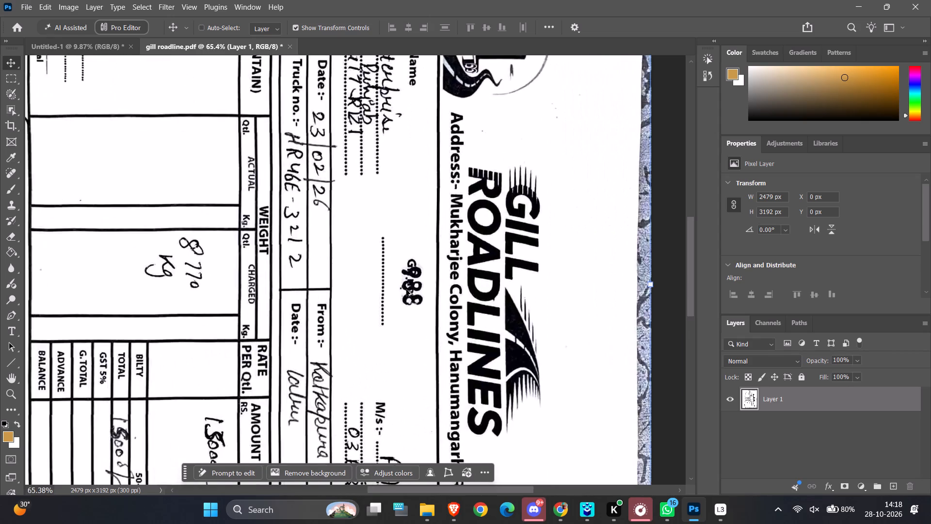
ctrl+alt+scroll(406, 290, up, 17)
ctrl+alt+scroll(406, 290, down, 7)
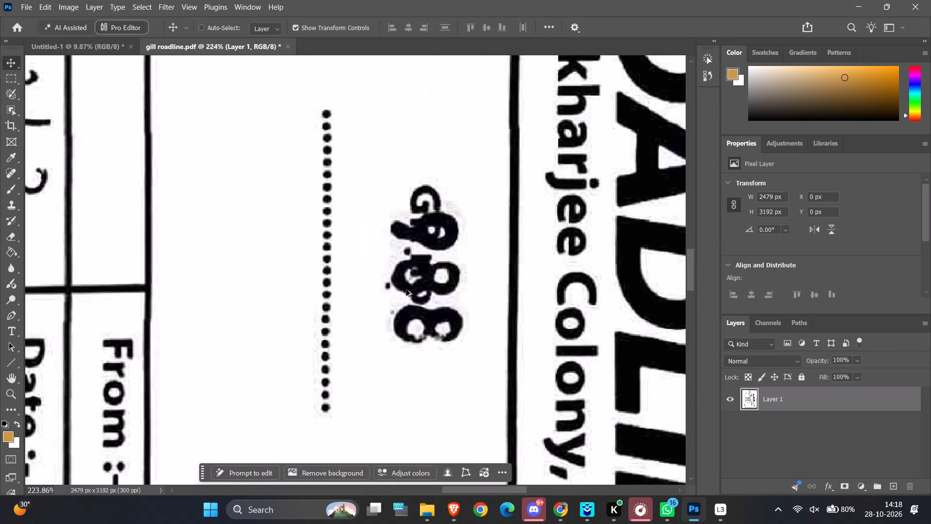
ctrl+alt+scroll(406, 290, down, 6)
ctrl+alt+scroll(503, 286, up, 3)
ctrl+alt+scroll(503, 286, down, 8)
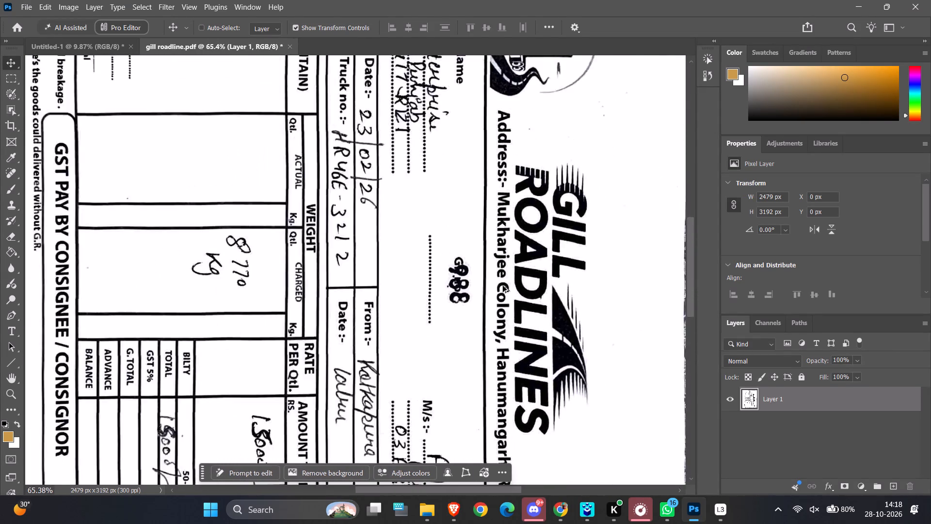
ctrl+alt+scroll(503, 286, down, 14)
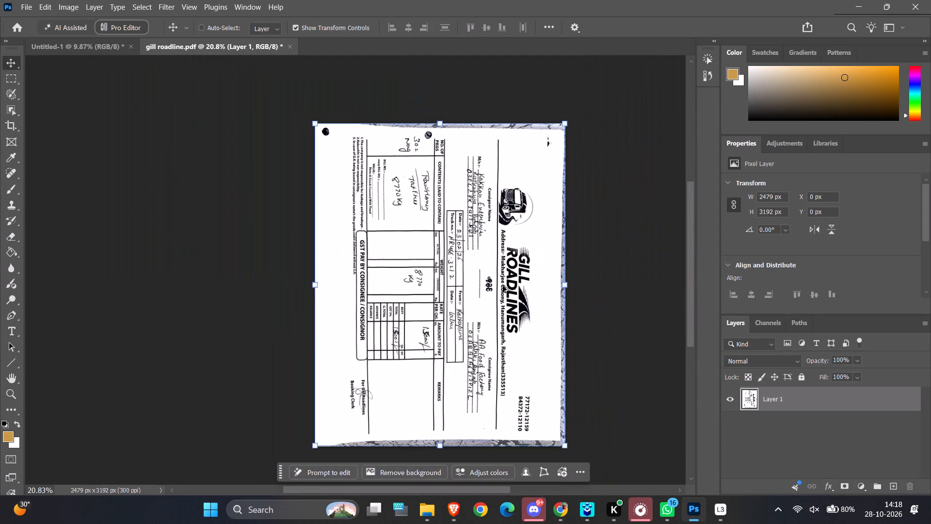
scroll(503, 286, down, 3)
scroll(503, 287, up, 1)
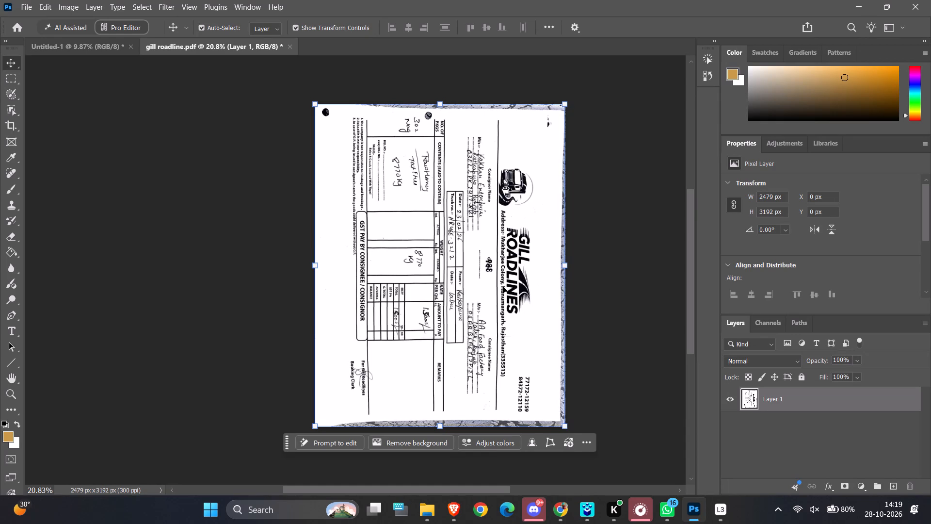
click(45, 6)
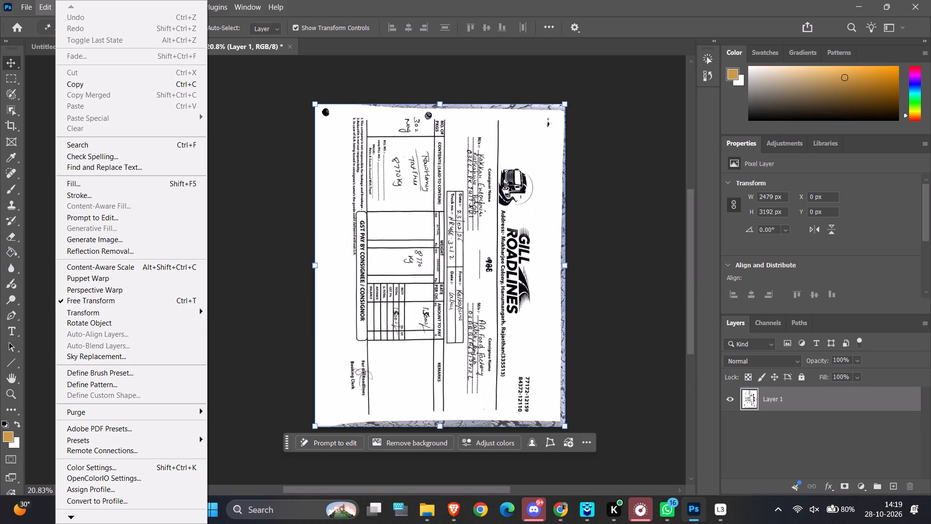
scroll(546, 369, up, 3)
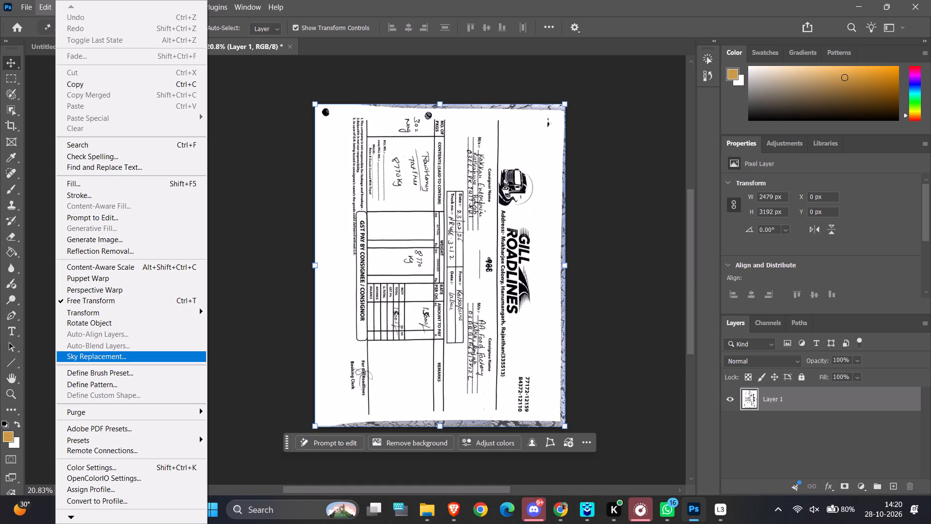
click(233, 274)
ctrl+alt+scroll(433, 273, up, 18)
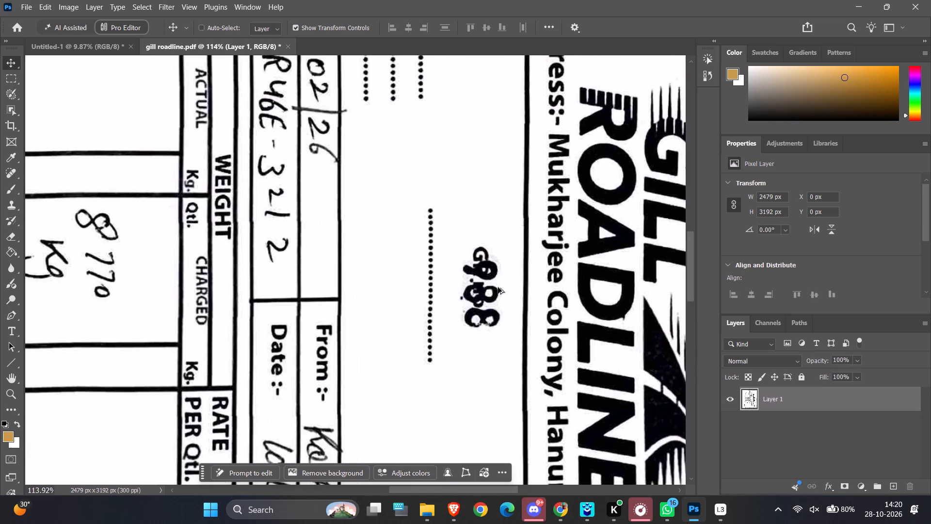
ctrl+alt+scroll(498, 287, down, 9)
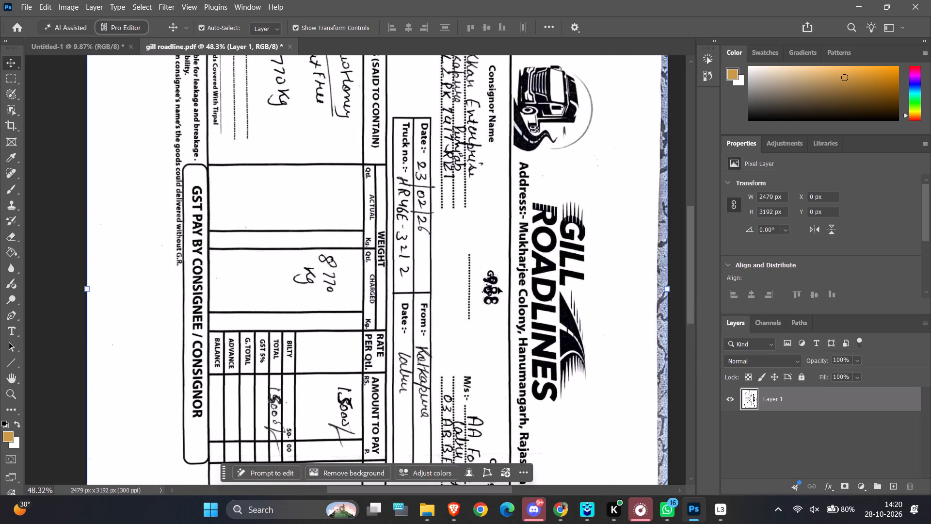
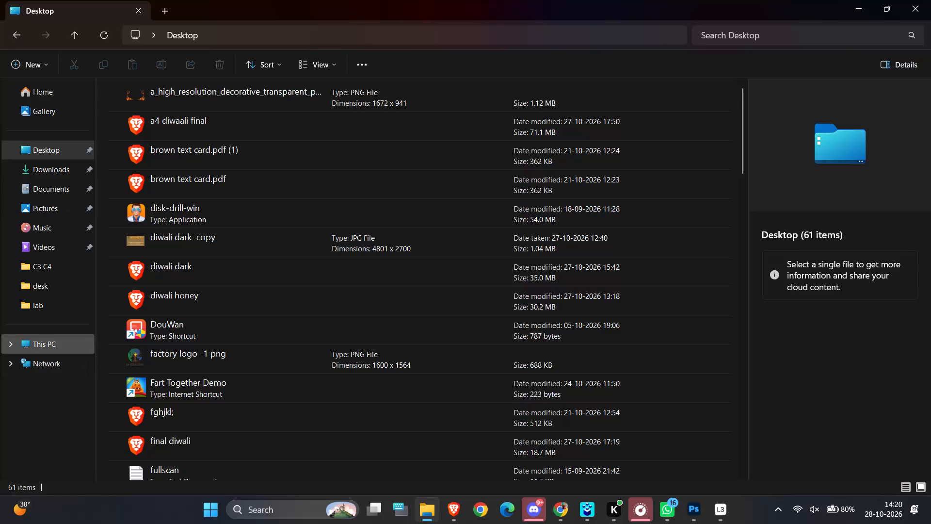
In File Explorer, browse drive D's arshdata > data folders to the bilties folder and open the "rajesh roadlines 2_0001" PDF.
click(48, 349)
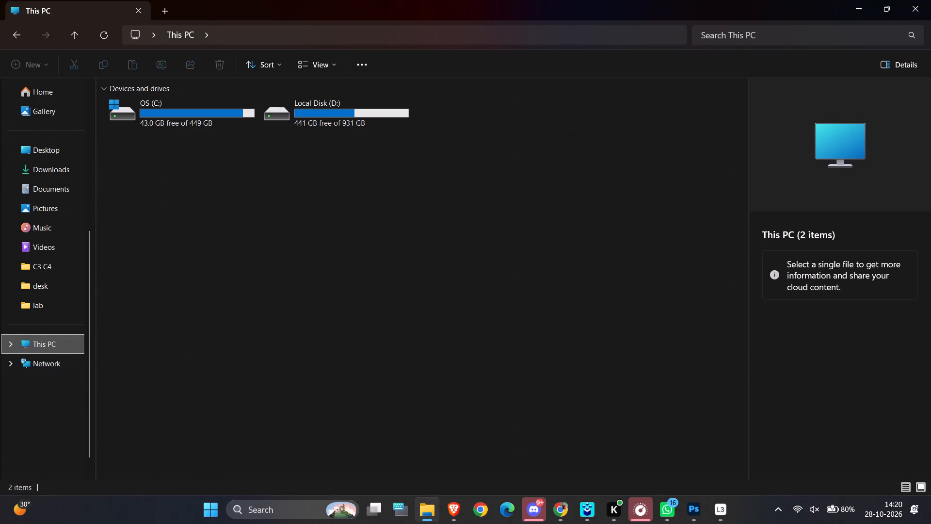
double_click(367, 120)
click(558, 275)
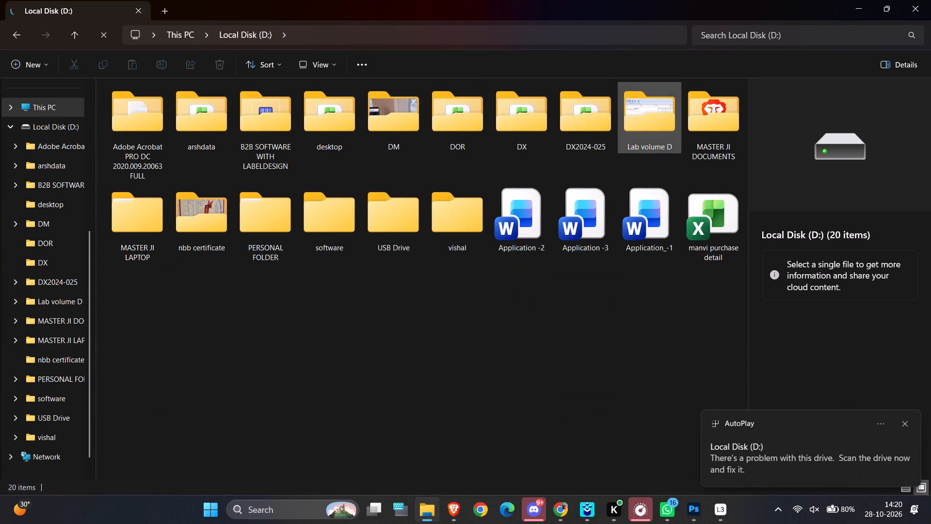
double_click(226, 122)
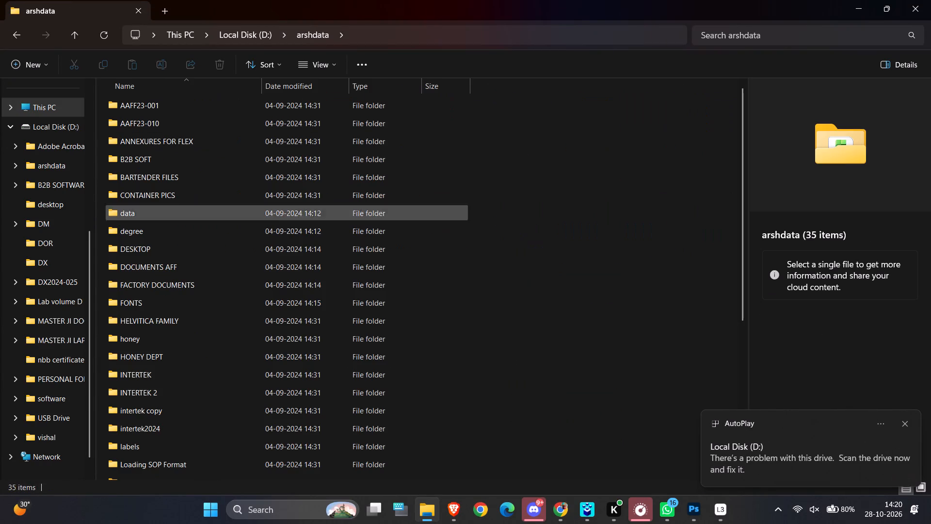
double_click(173, 216)
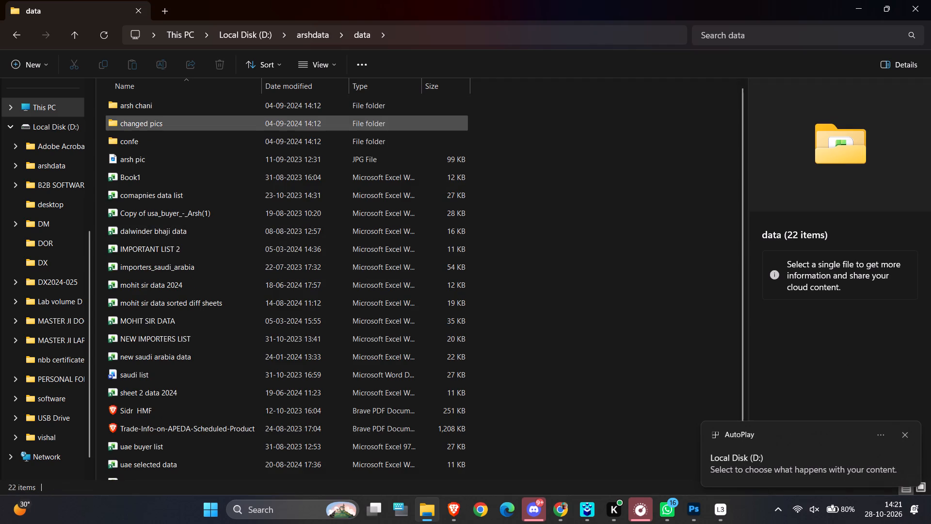
double_click(175, 108)
double_click(175, 108)
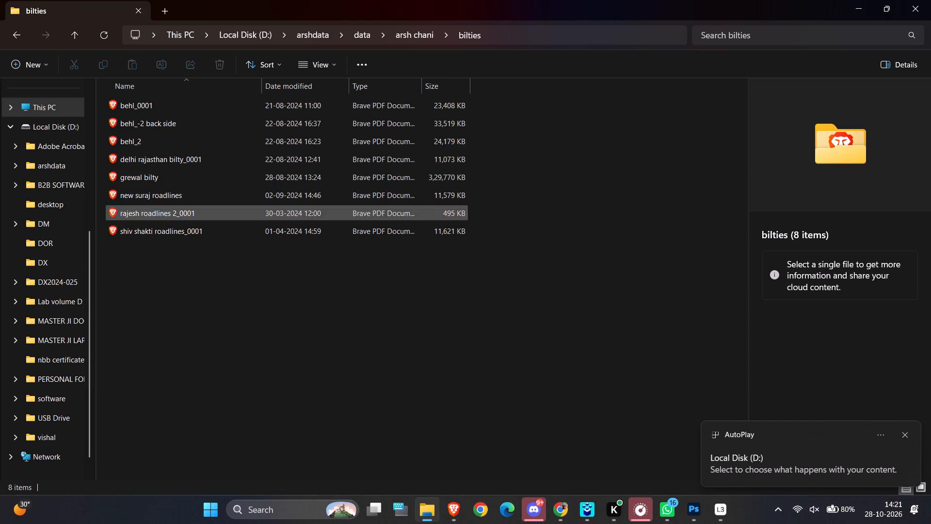
click(78, 38)
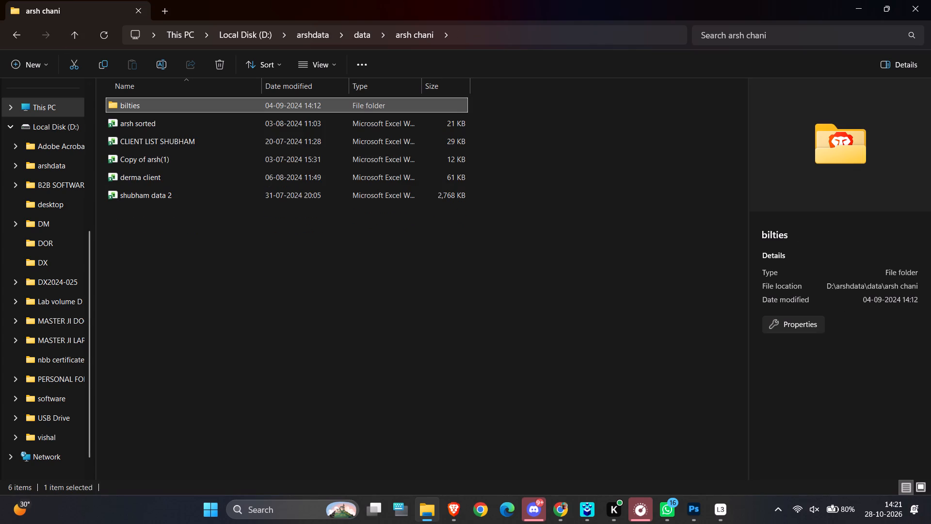
double_click(153, 112)
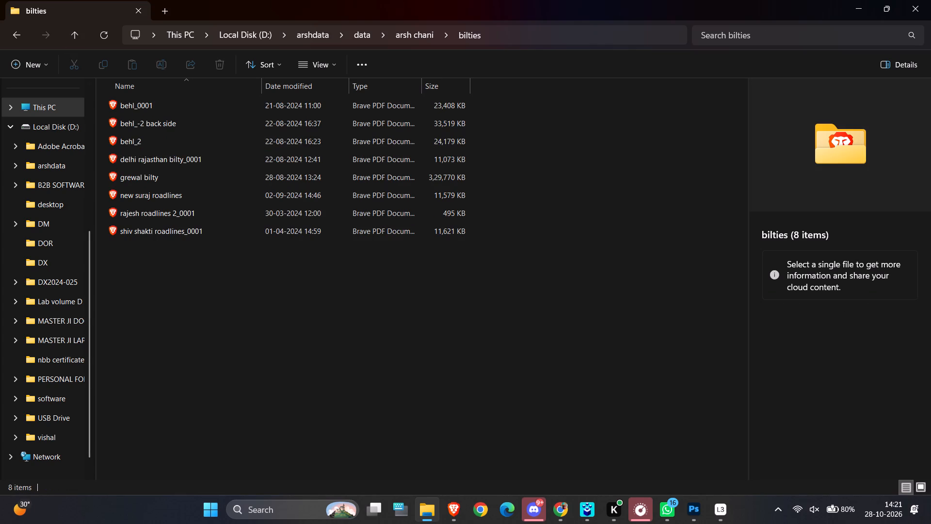
double_click(193, 214)
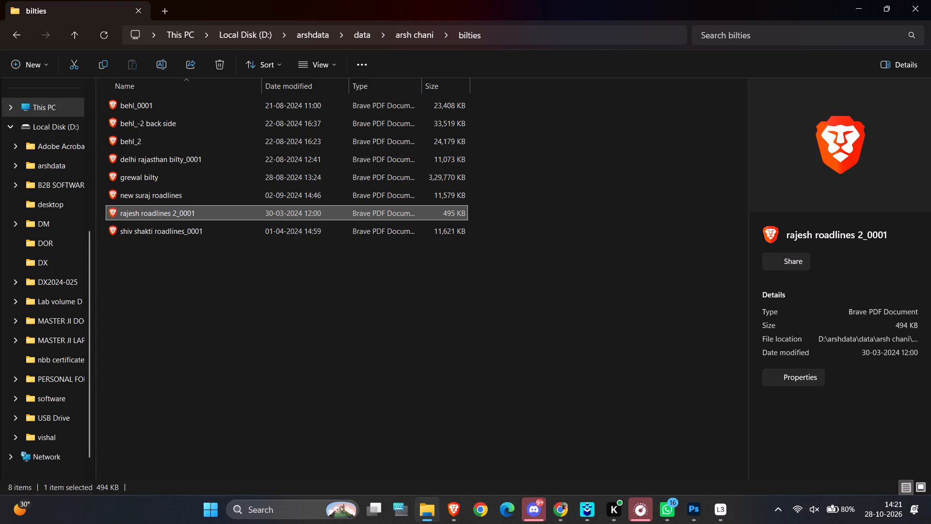
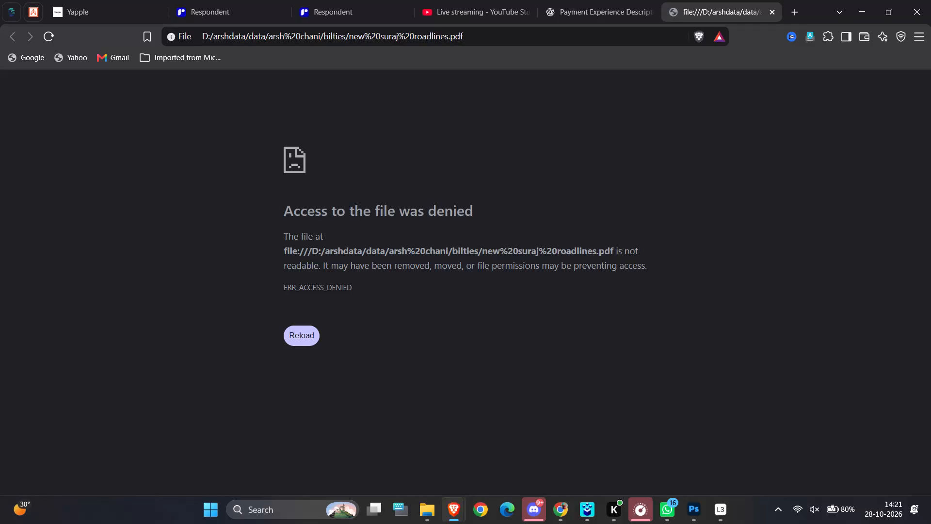
Close the browser window and, in File Explorer, go up from the bilties folder to the data folder.
click(930, 0)
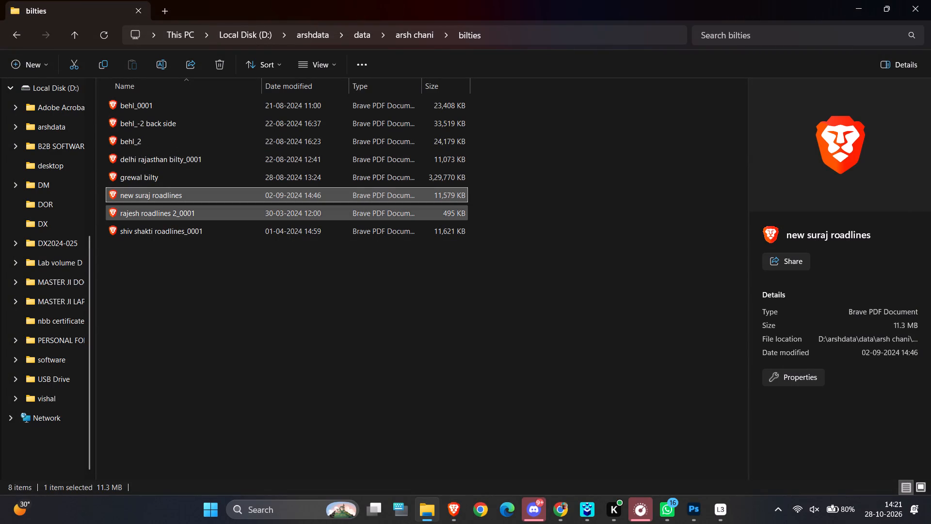
scroll(220, 272, down, 1)
scroll(220, 272, up, 2)
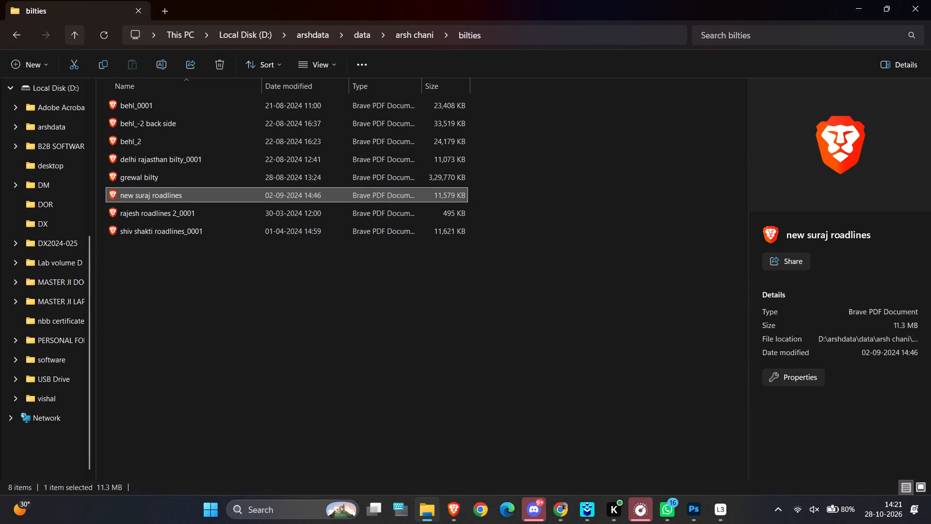
click(73, 34)
click(76, 37)
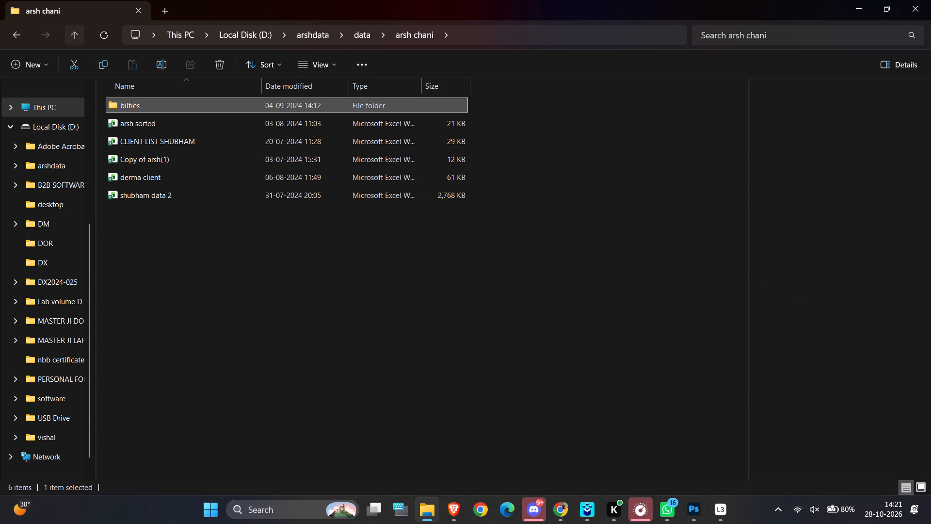
Look through the data folder and the images and spreadsheets in its confe subfolder, returning to the data folder.
scroll(175, 283, down, 4)
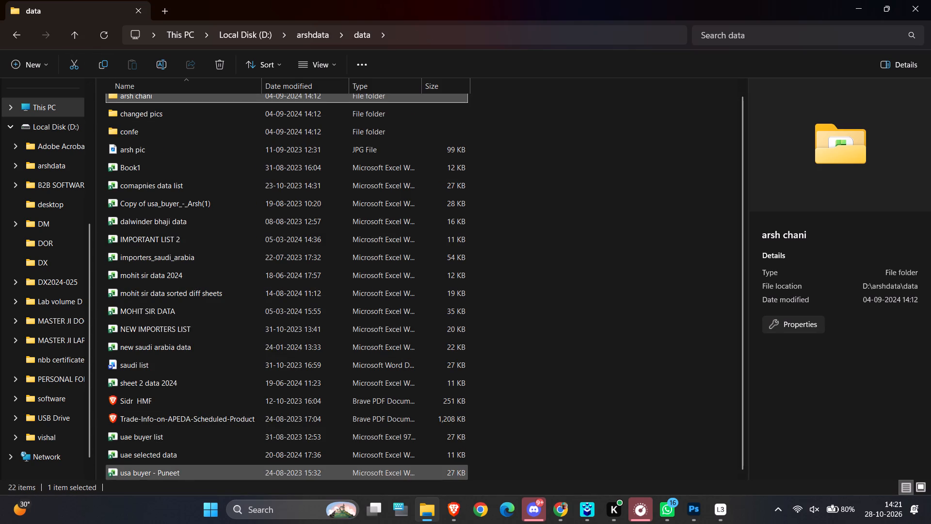
scroll(182, 445, up, 3)
click(175, 127)
double_click(174, 144)
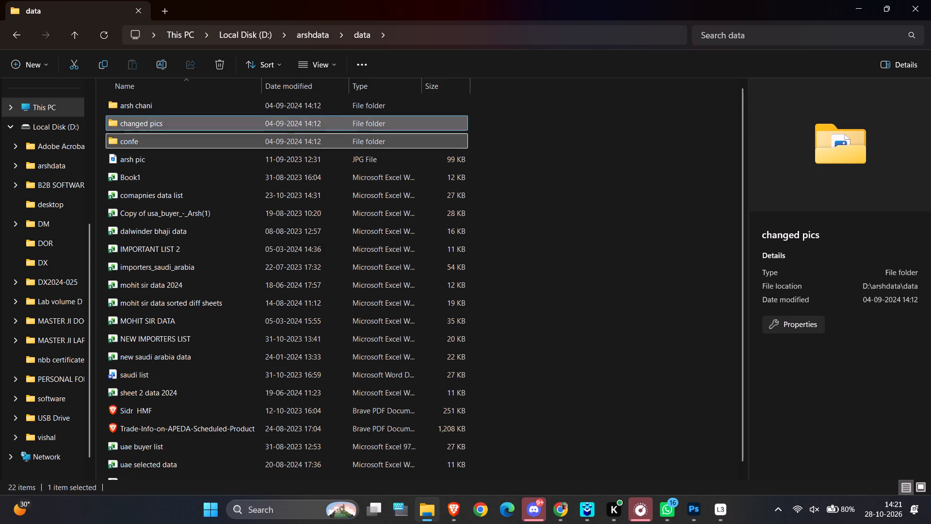
scroll(381, 249, down, 4)
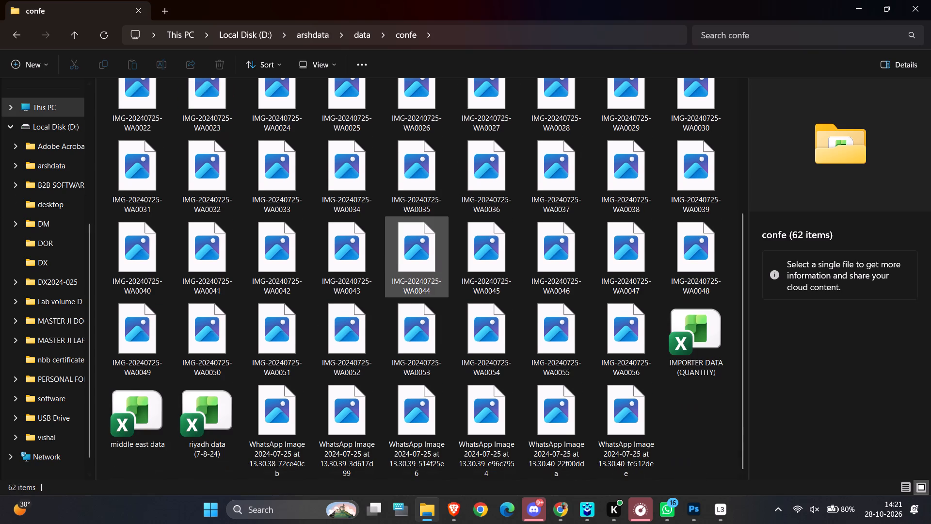
scroll(387, 268, down, 5)
scroll(634, 456, up, 6)
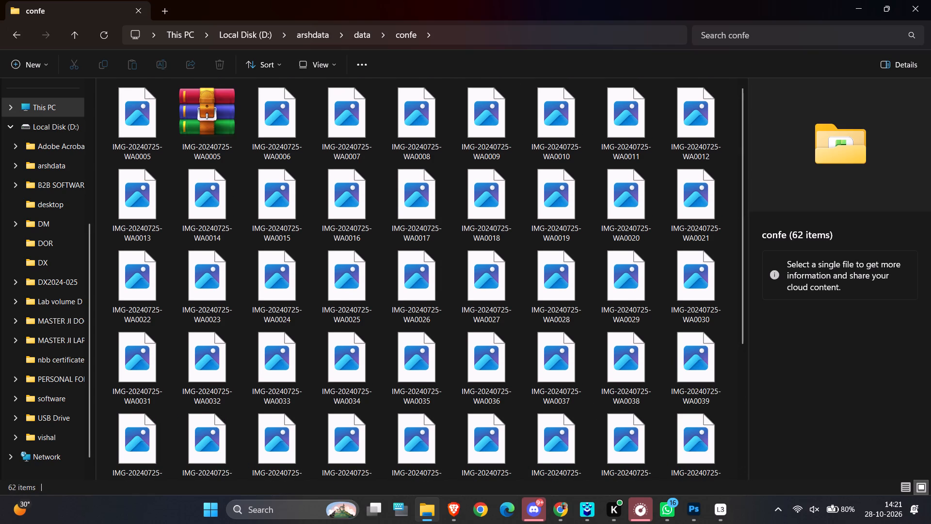
click(27, 35)
click(21, 35)
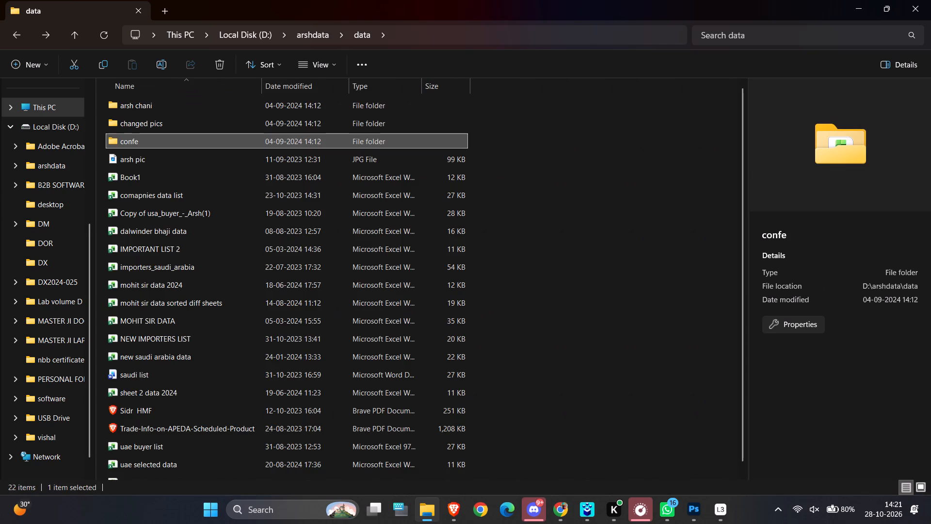
Check the contents of the changed pics subfolder, return to the data folder and review its file list.
double_click(246, 126)
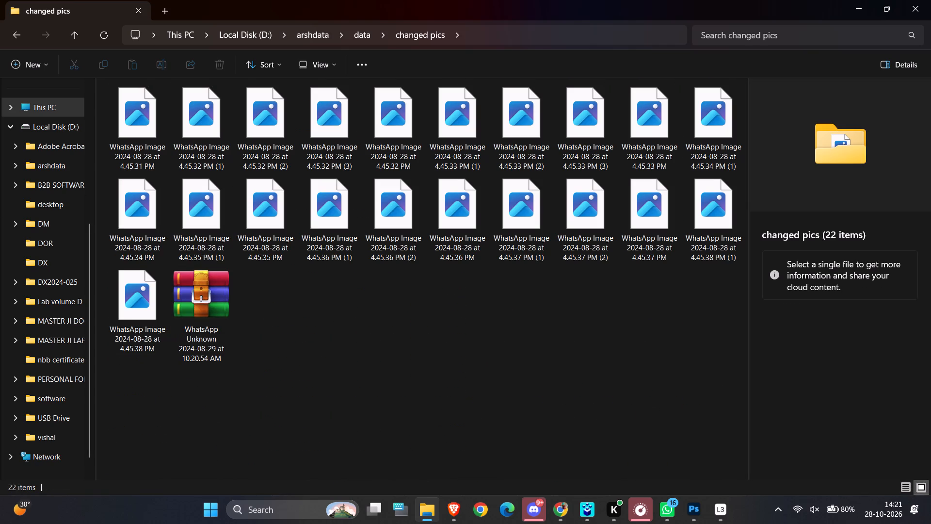
click(22, 37)
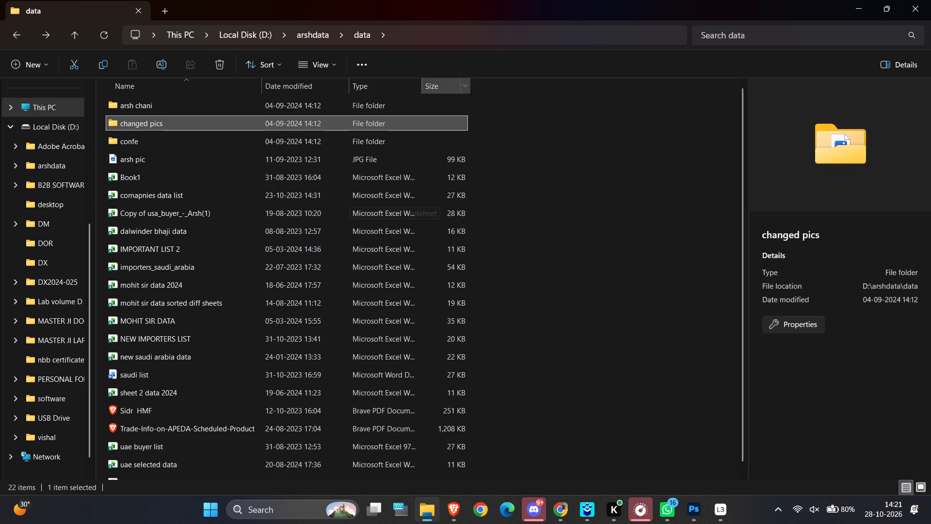
click(616, 194)
scroll(415, 389, down, 6)
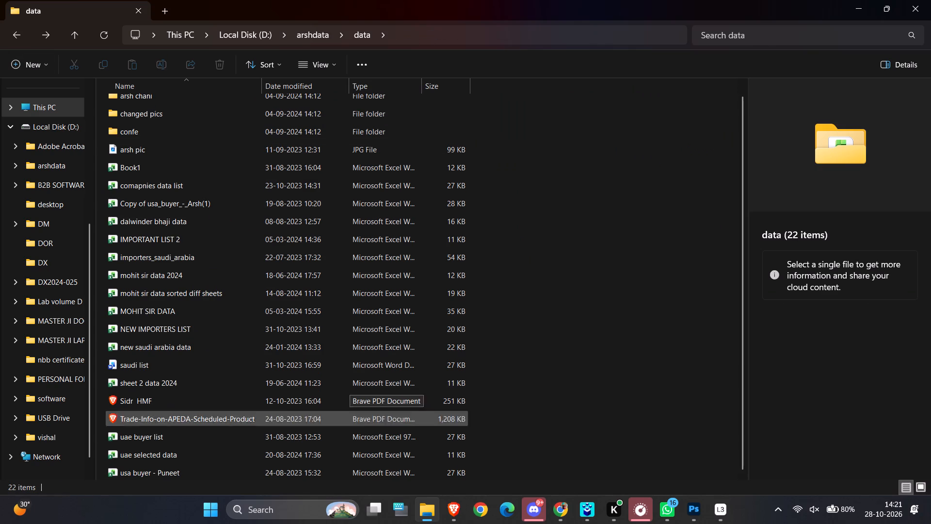
scroll(290, 440, down, 4)
scroll(498, 377, up, 4)
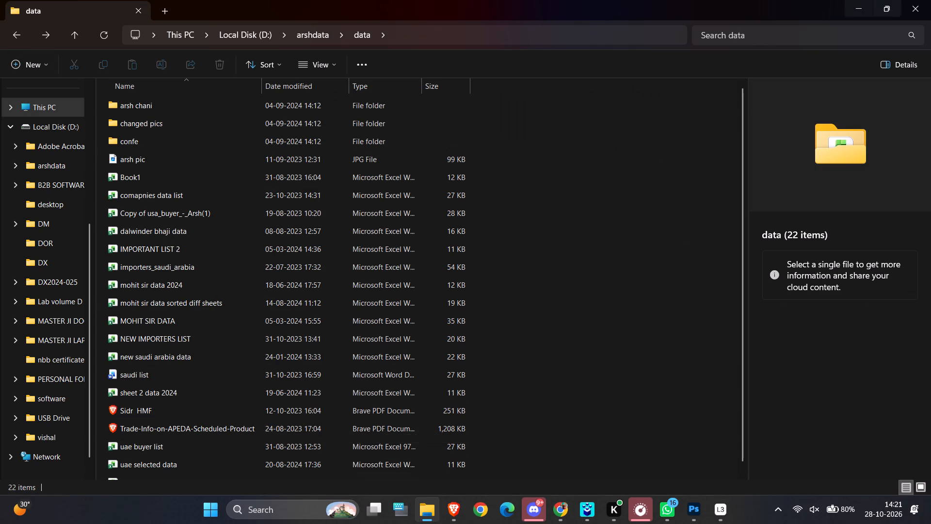
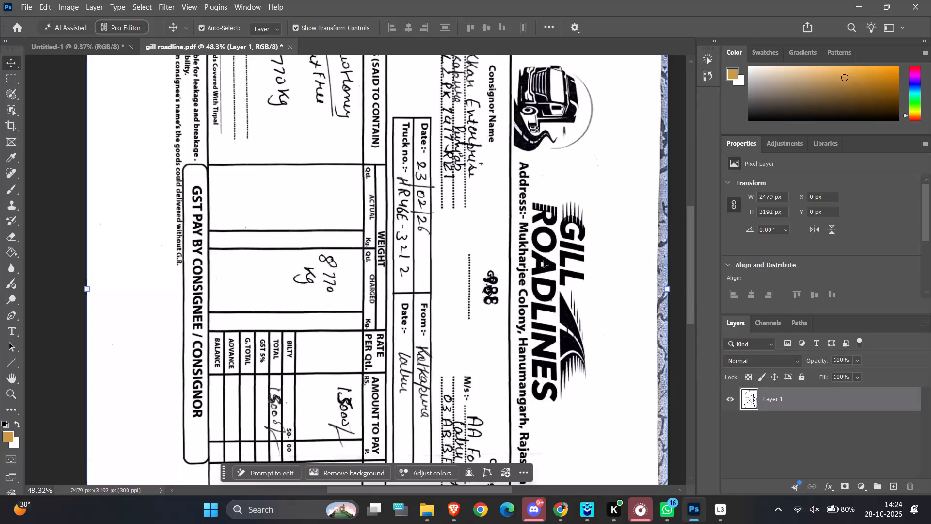
Examine the sideways Gill Roadlines scan, including its header, handwritten entries, charges table and the booking clerk's signature area.
scroll(544, 261, down, 5)
scroll(494, 260, down, 3)
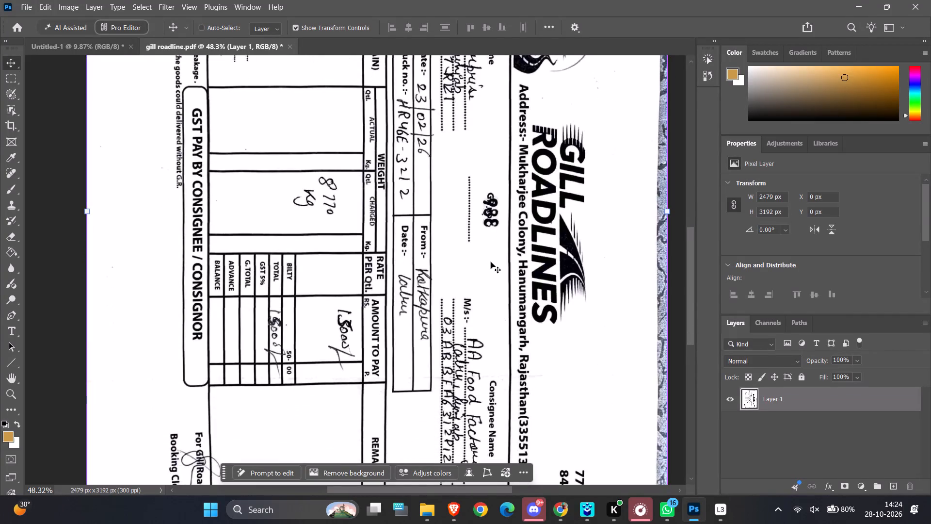
ctrl+alt+scroll(491, 262, down, 7)
scroll(490, 264, up, 5)
scroll(490, 264, down, 1)
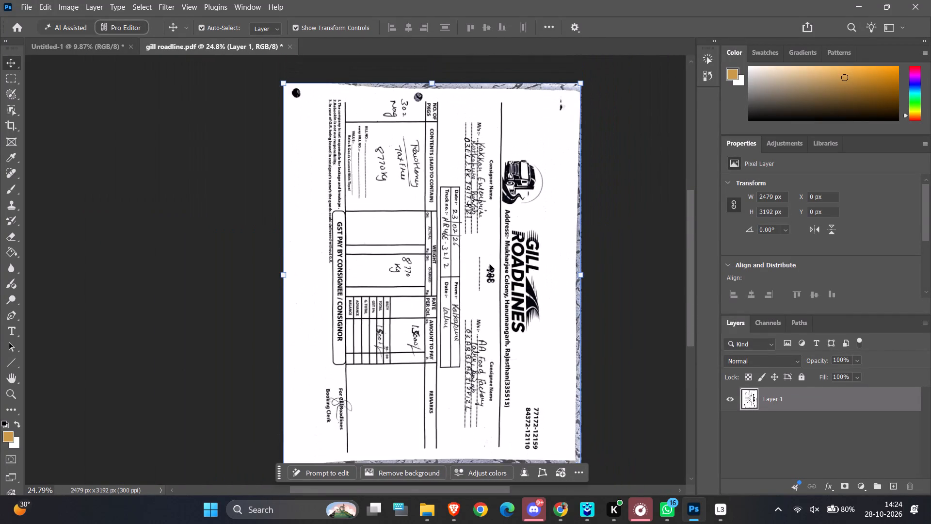
scroll(490, 264, down, 1)
ctrl+alt+scroll(339, 409, up, 8)
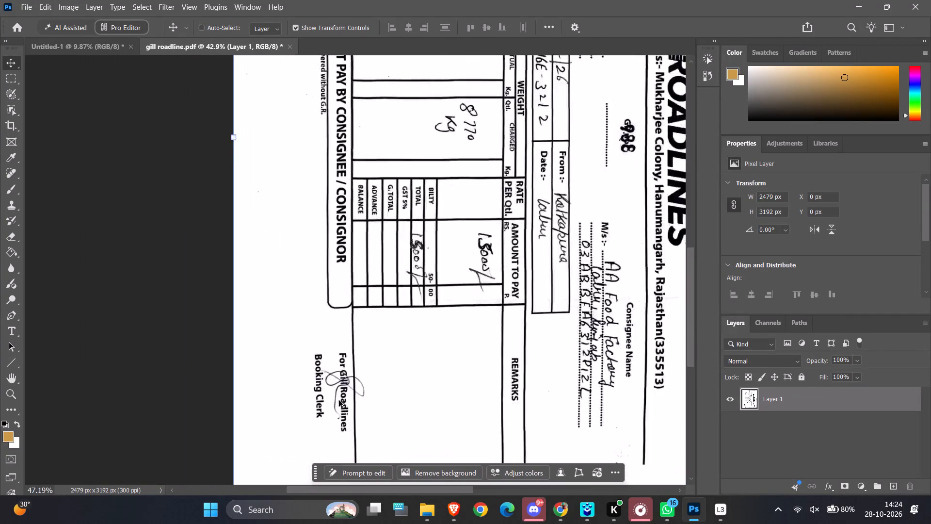
ctrl+alt+scroll(339, 400, up, 20)
ctrl+alt+scroll(345, 375, down, 4)
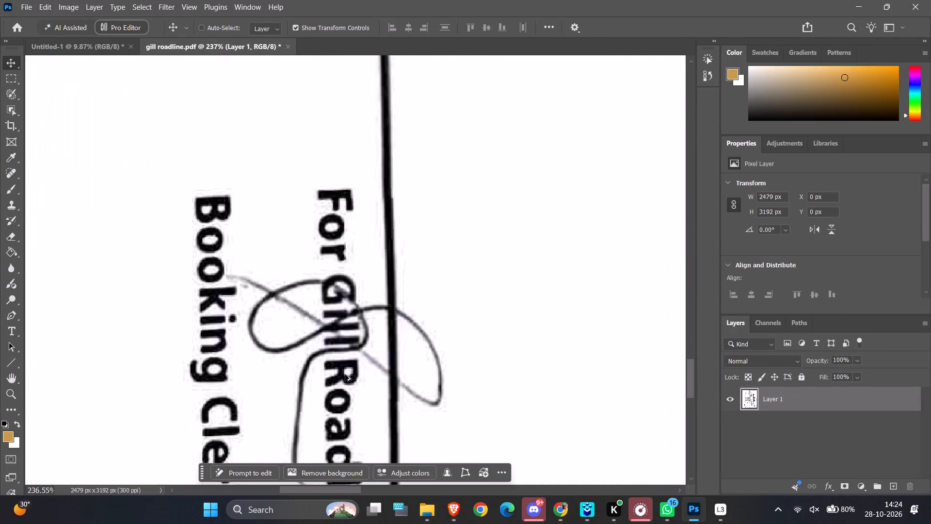
ctrl+alt+scroll(345, 375, down, 17)
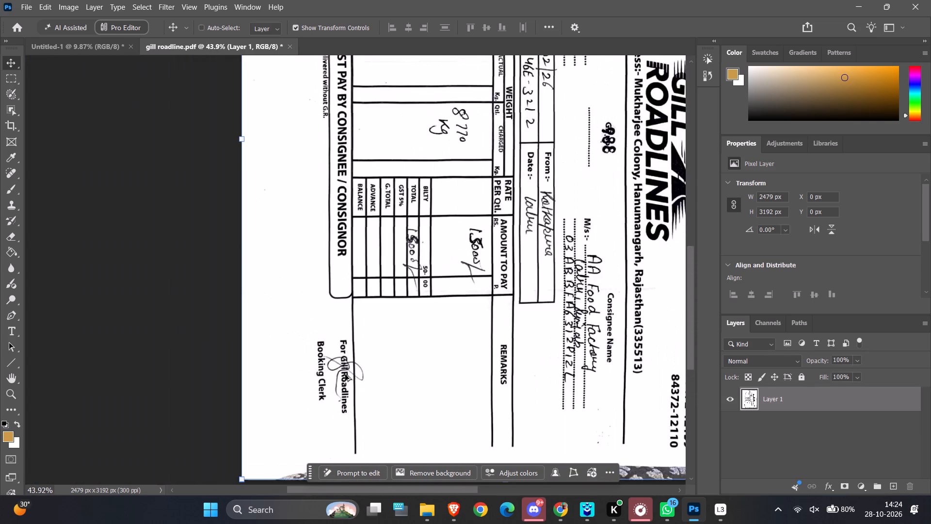
ctrl+alt+scroll(345, 375, down, 3)
scroll(353, 286, up, 4)
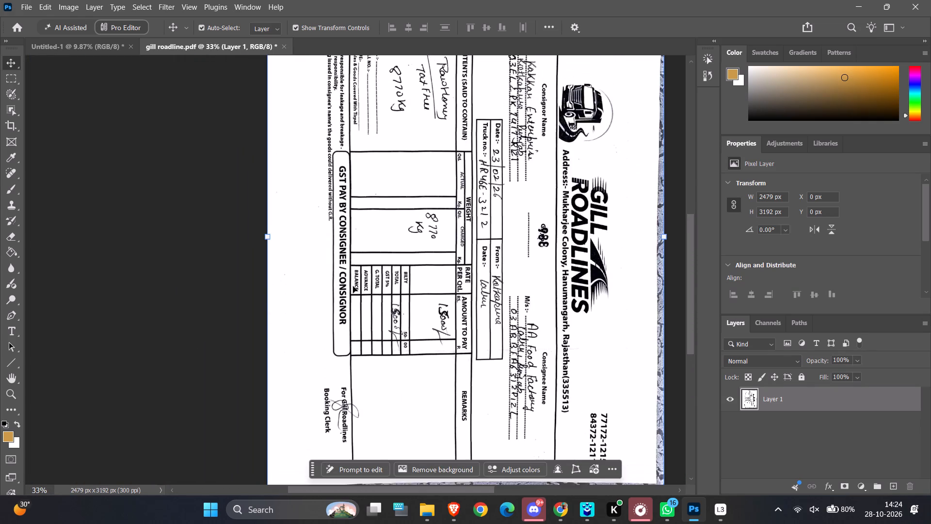
scroll(353, 286, up, 5)
scroll(353, 286, down, 1)
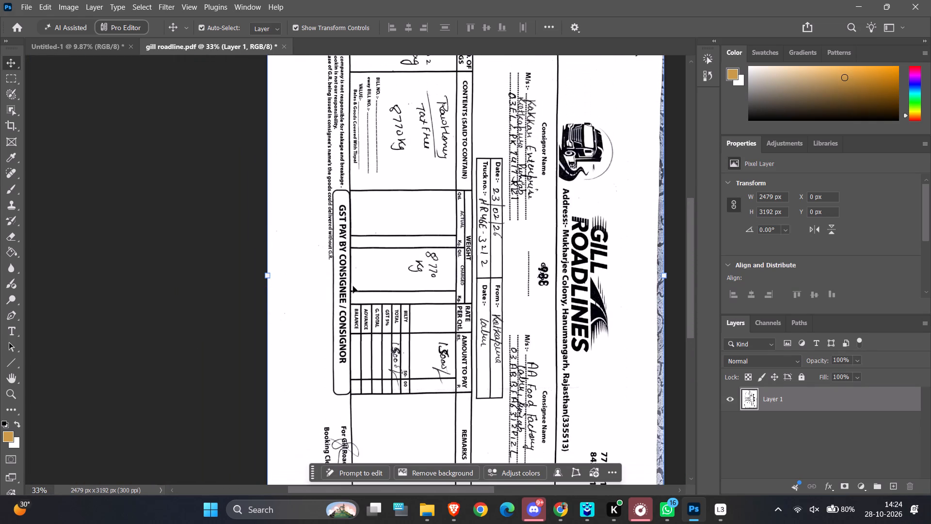
scroll(353, 286, up, 5)
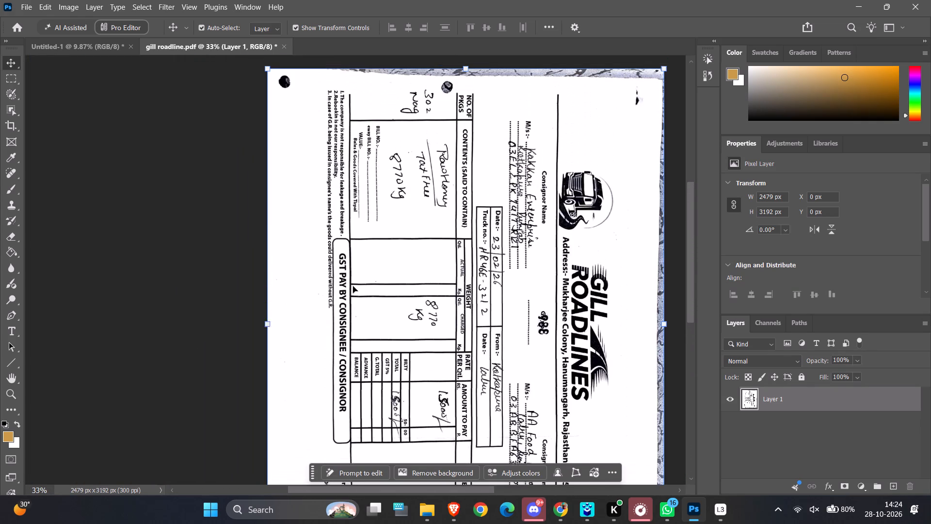
scroll(353, 286, up, 2)
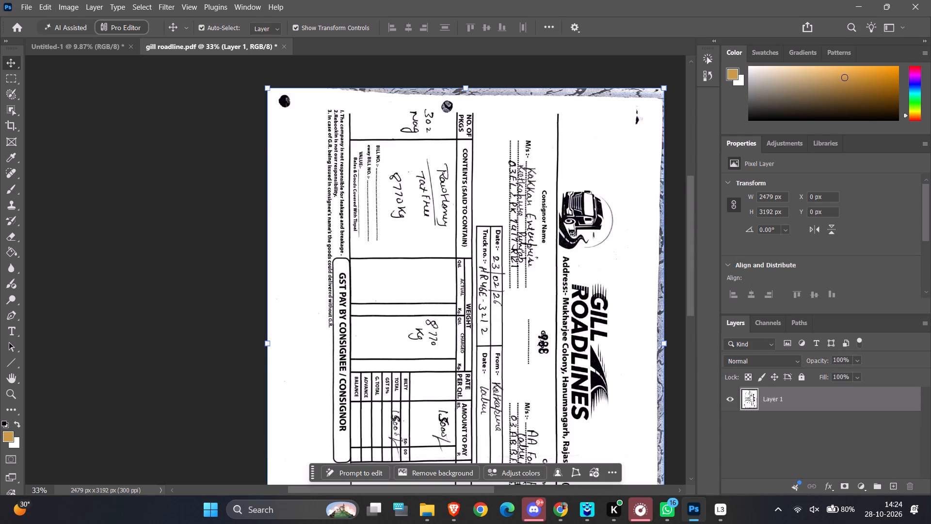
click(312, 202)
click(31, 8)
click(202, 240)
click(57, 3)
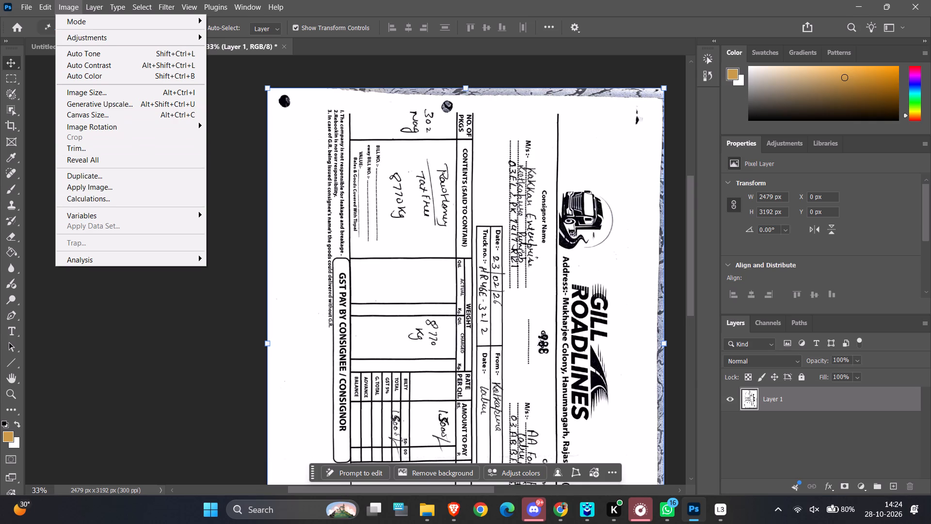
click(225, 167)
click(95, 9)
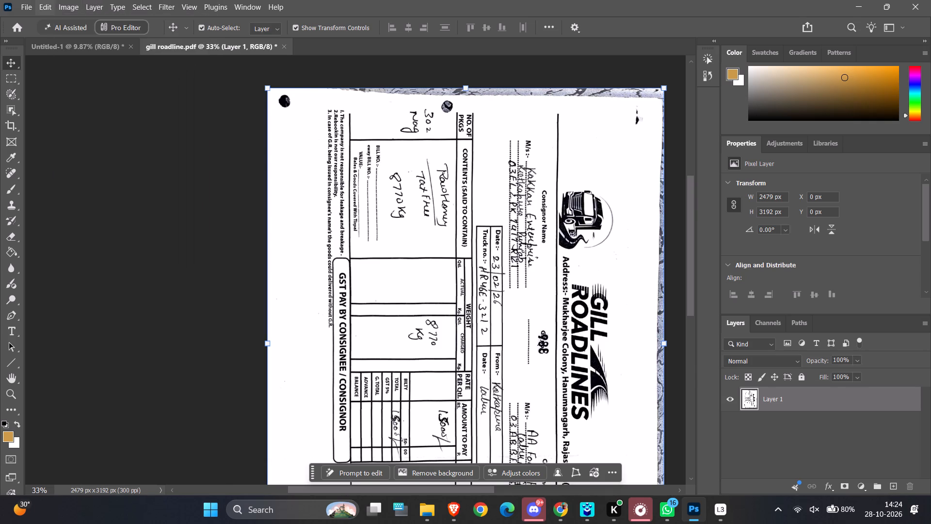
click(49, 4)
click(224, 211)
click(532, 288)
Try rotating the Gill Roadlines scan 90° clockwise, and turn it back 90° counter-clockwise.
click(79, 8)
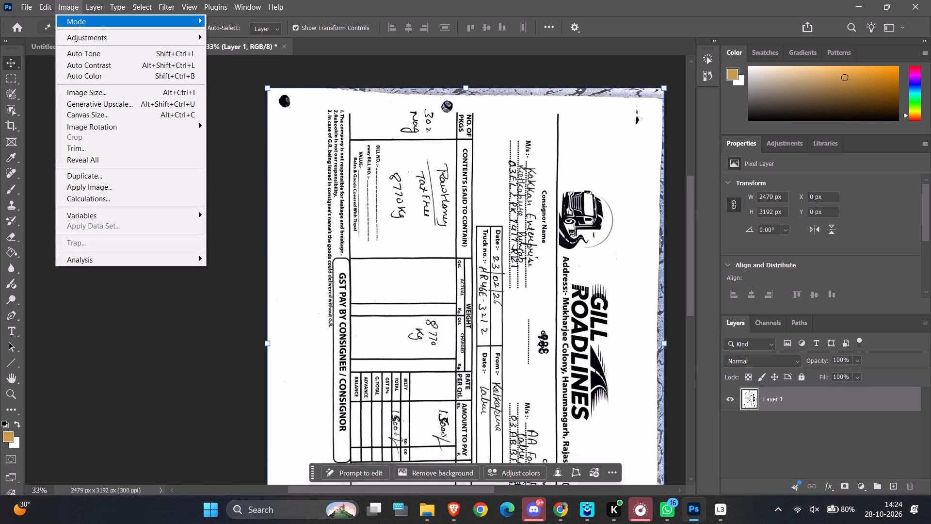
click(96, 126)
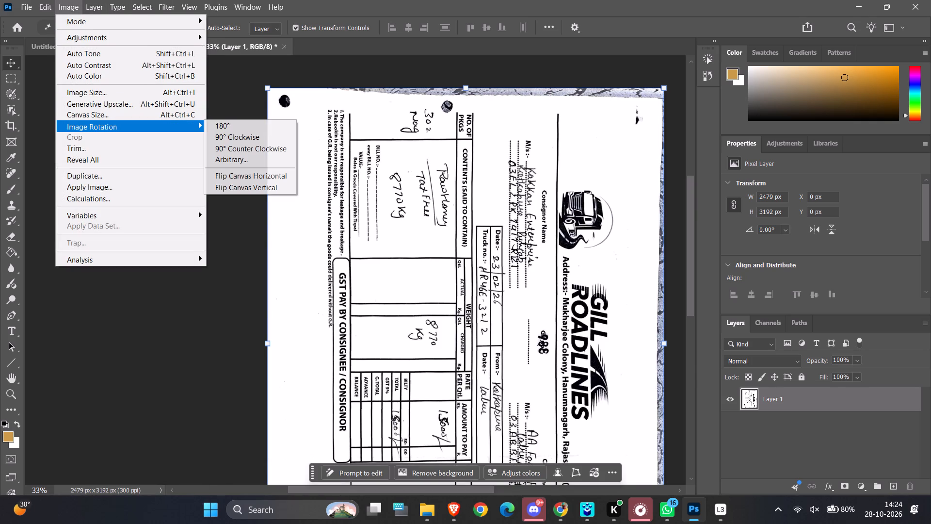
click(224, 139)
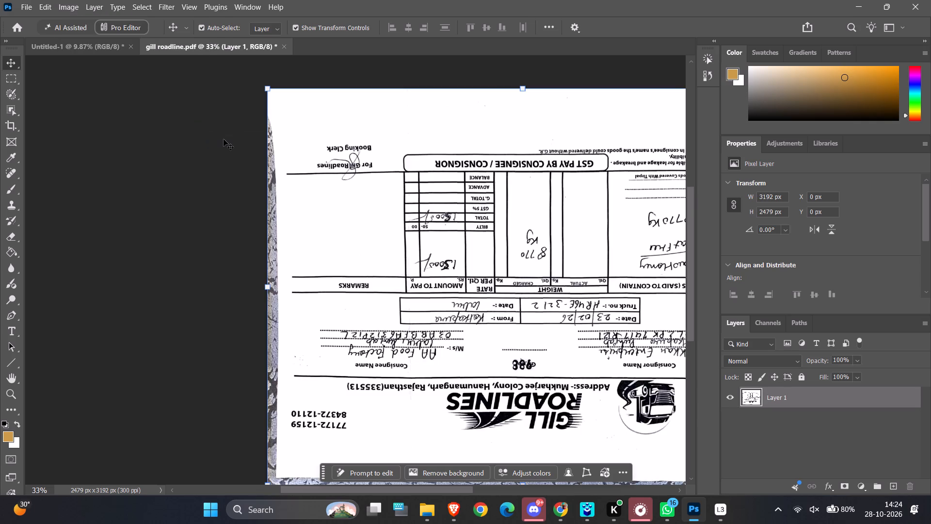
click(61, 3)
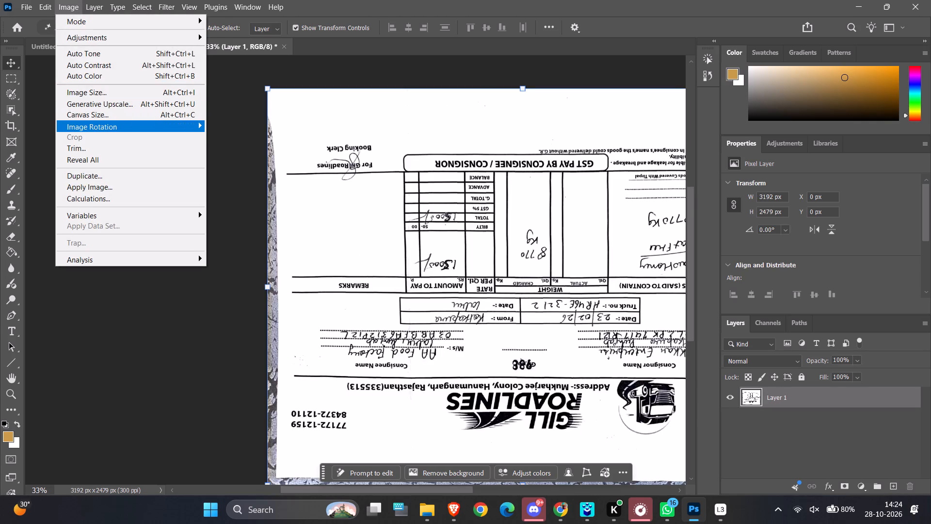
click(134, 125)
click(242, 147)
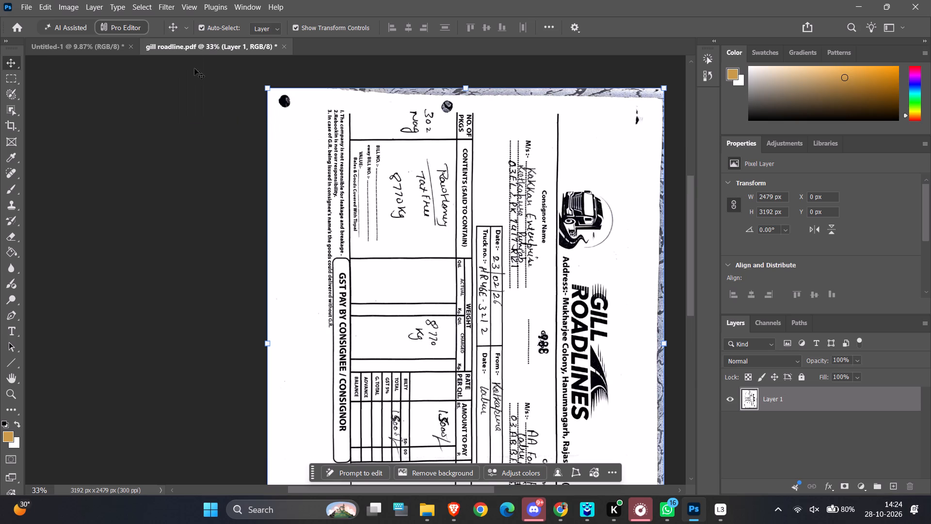
Rotate the whole Gill Roadlines scan 90° counter-clockwise so the consignment note reads upright.
click(64, 9)
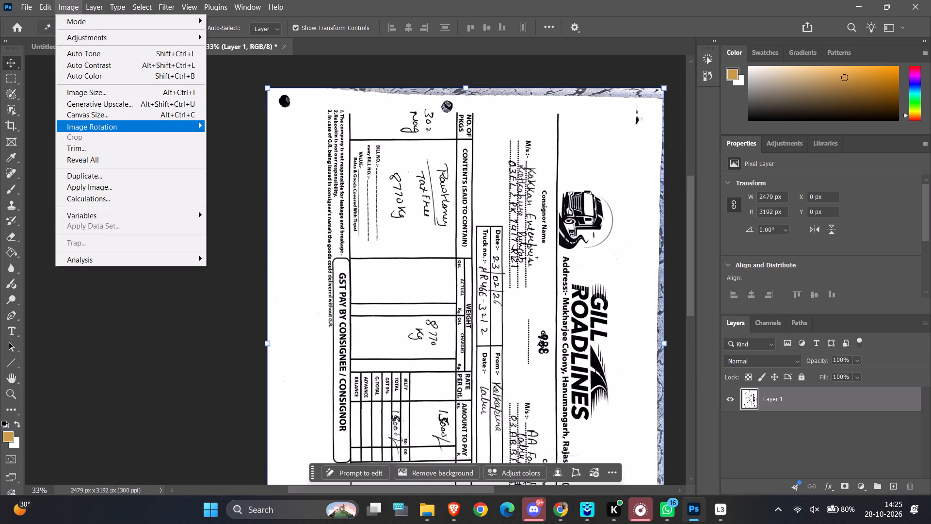
click(94, 128)
click(235, 151)
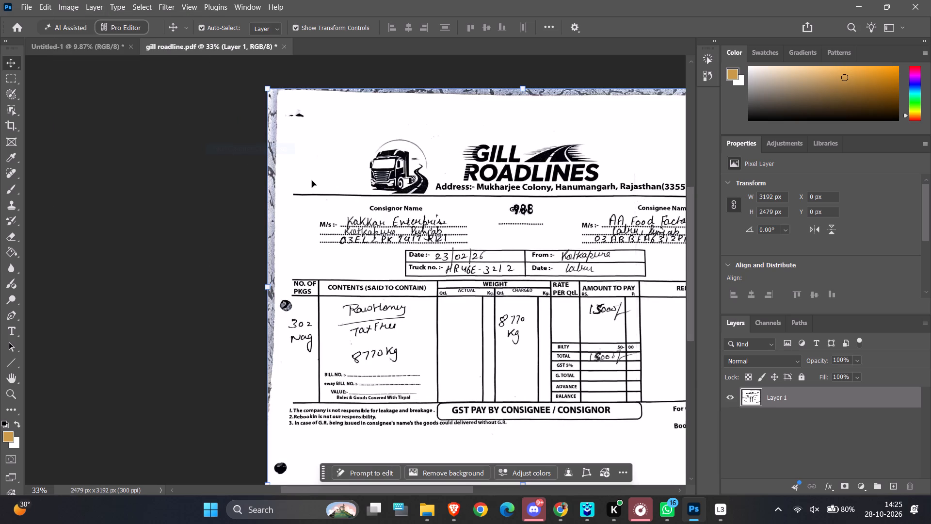
Examine the upright Gill Roadlines note, from its logo and address header down to the charges table and signature.
scroll(312, 180, down, 6)
ctrl+scroll(312, 180, down, 14)
ctrl+scroll(409, 141, up, 6)
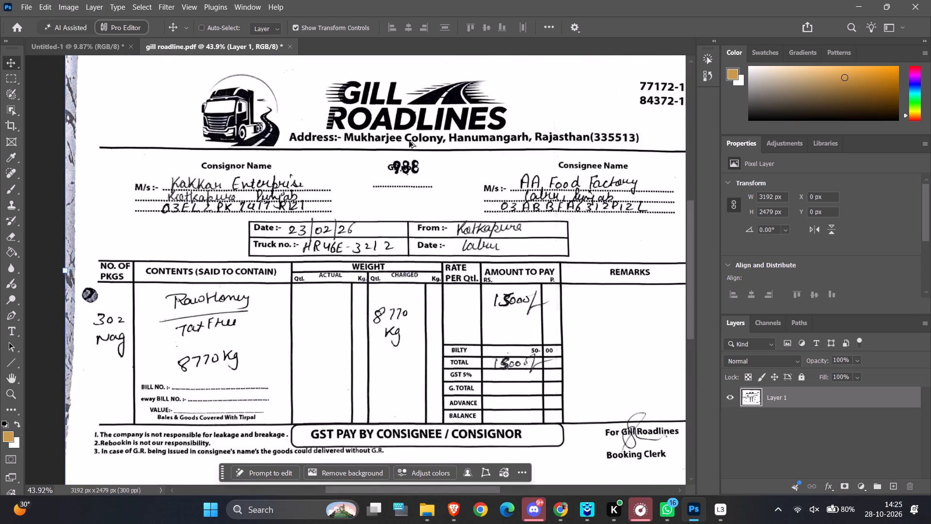
ctrl+alt+scroll(409, 141, up, 5)
scroll(377, 154, up, 6)
ctrl+alt+scroll(363, 162, down, 6)
ctrl+scroll(359, 166, up, 2)
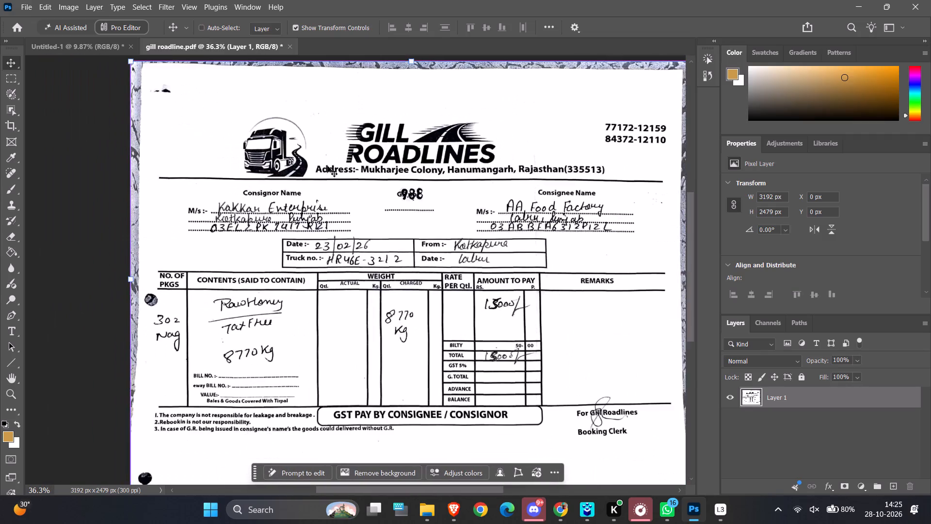
ctrl+scroll(327, 166, up, 1)
ctrl+scroll(290, 164, down, 13)
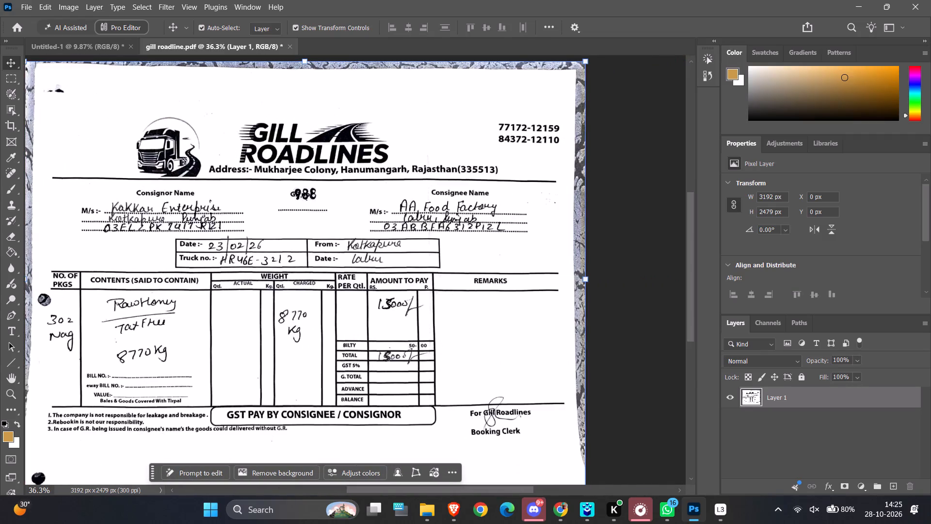
Switch to the Untitled-1 document and review the Rajesh Roadlines form's header, consignee fields, charges table and footer for comparison.
click(68, 44)
ctrl+alt+scroll(548, 159, up, 5)
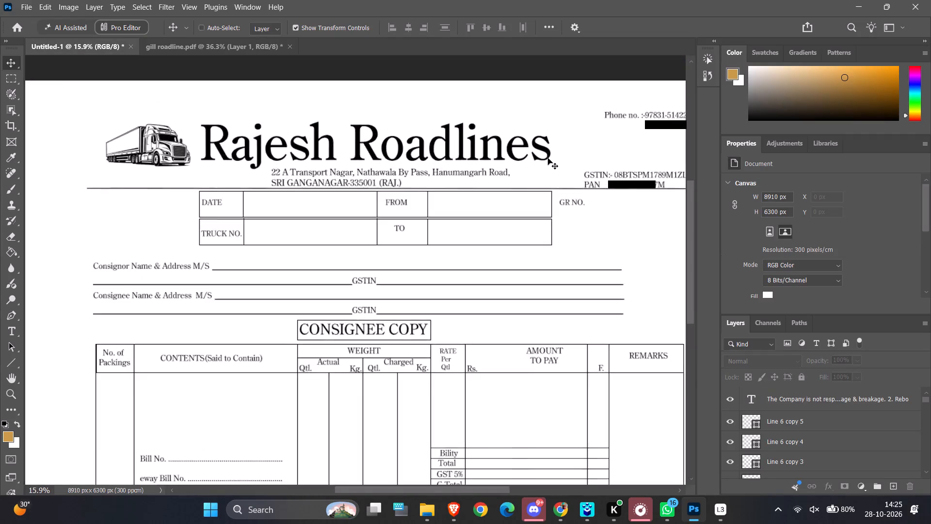
ctrl+alt+scroll(548, 158, up, 7)
ctrl+alt+scroll(409, 155, down, 5)
ctrl+alt+scroll(337, 165, down, 4)
ctrl+alt+scroll(374, 151, up, 3)
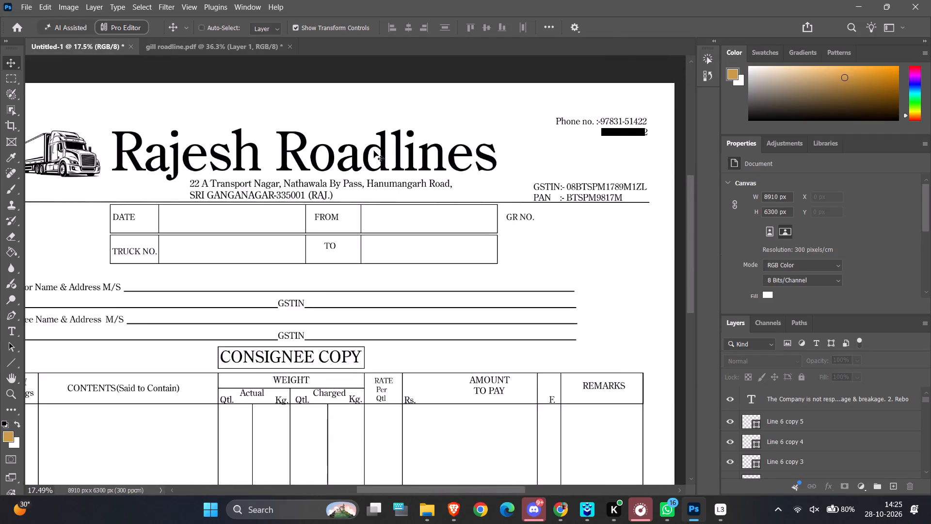
ctrl+alt+scroll(374, 151, down, 3)
scroll(356, 334, down, 4)
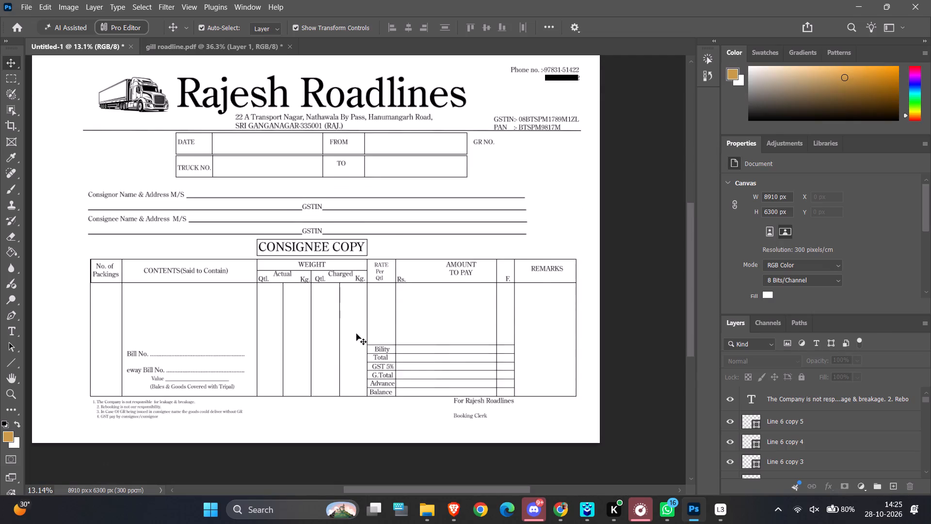
scroll(356, 334, down, 7)
ctrl+alt+scroll(344, 376, up, 6)
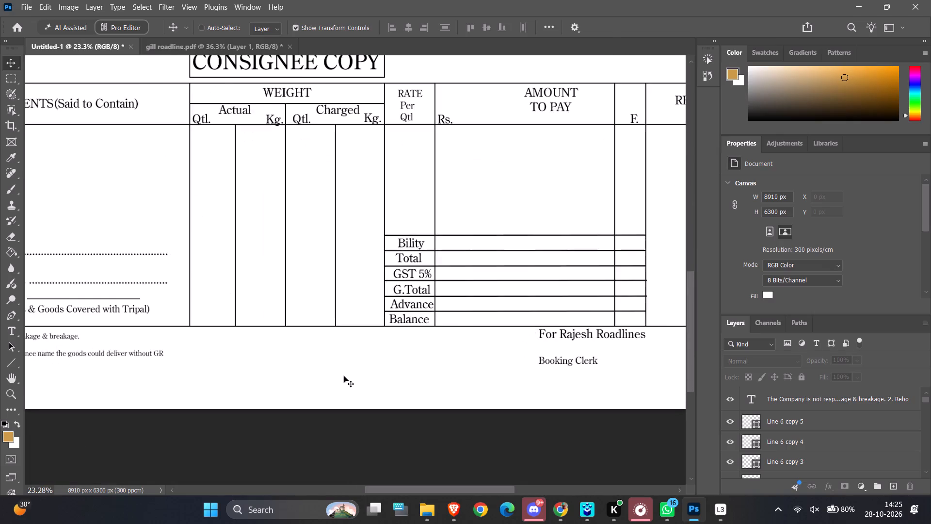
ctrl+alt+scroll(344, 376, up, 1)
ctrl+alt+scroll(70, 255, down, 6)
scroll(283, 197, up, 3)
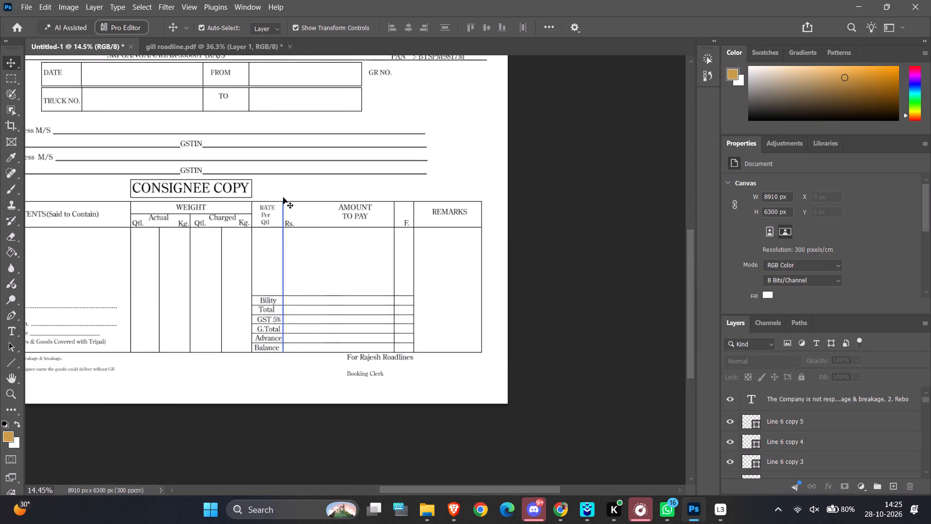
scroll(283, 197, up, 12)
ctrl+alt+scroll(243, 153, down, 1)
ctrl+alt+scroll(243, 153, up, 3)
ctrl+alt+scroll(243, 153, down, 5)
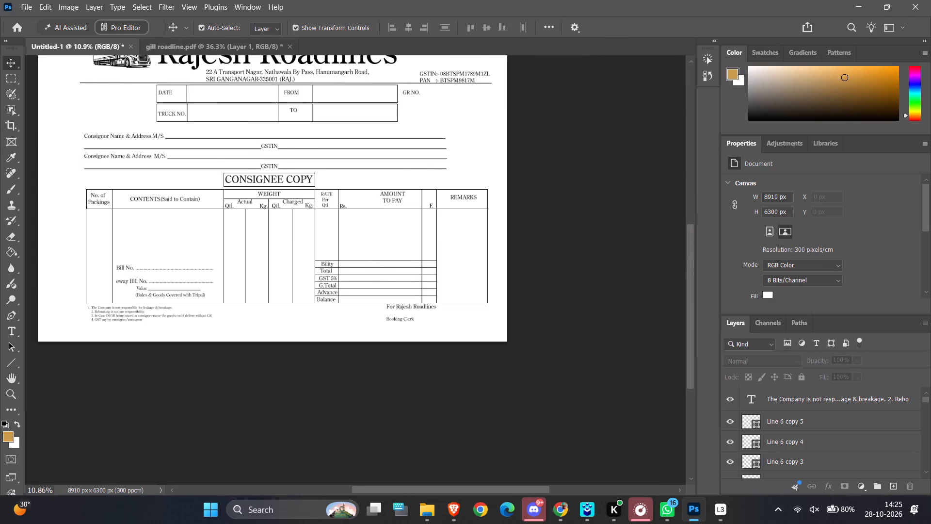
Crop the Gill Roadlines scan to its truck logo, company name, address and phone header, about 2530 × 402 px.
click(186, 40)
scroll(362, 159, up, 15)
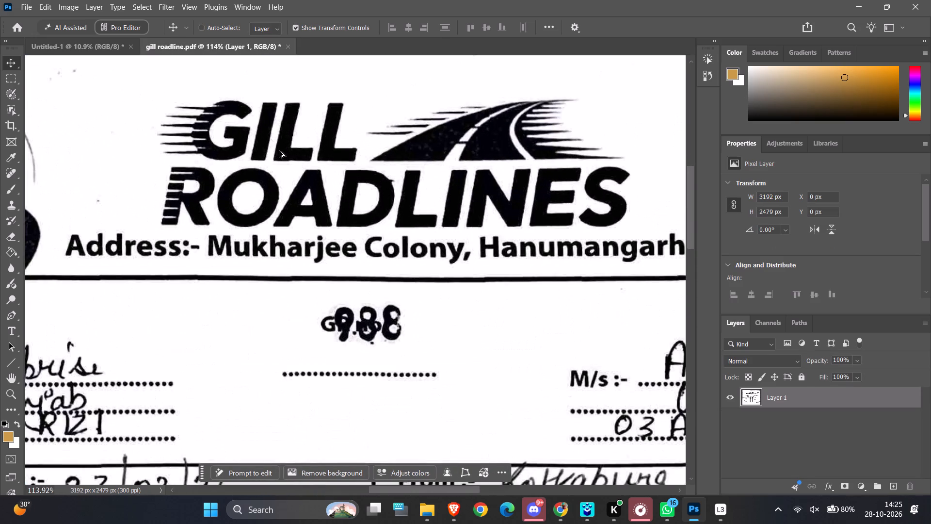
ctrl+alt+scroll(279, 151, down, 12)
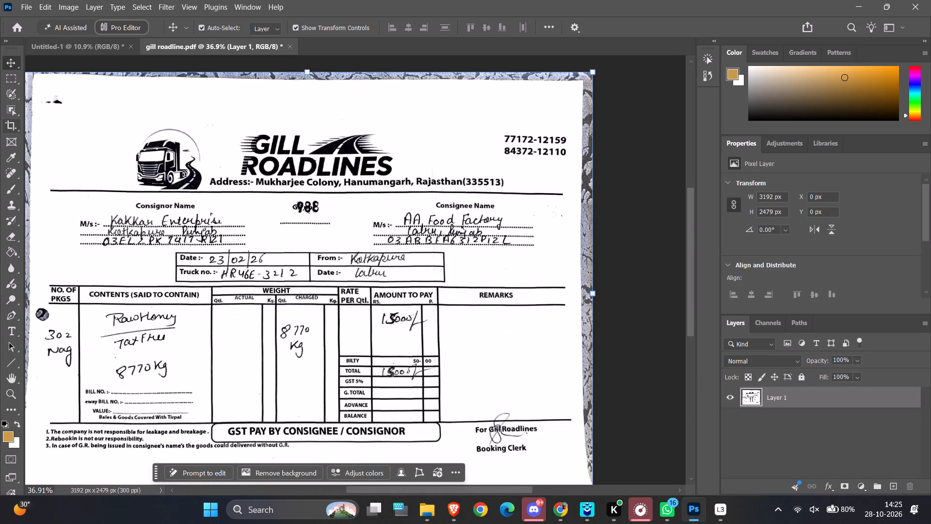
click(7, 127)
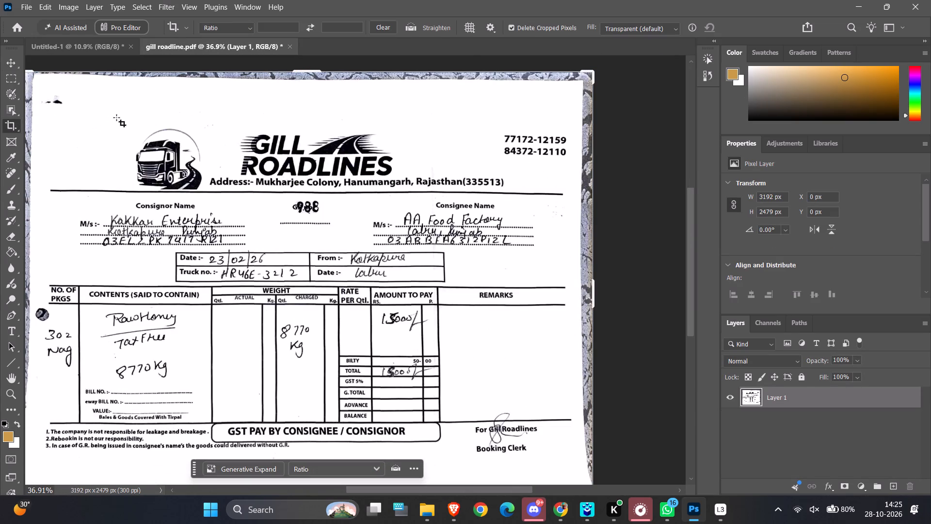
drag(116, 117, 225, 182)
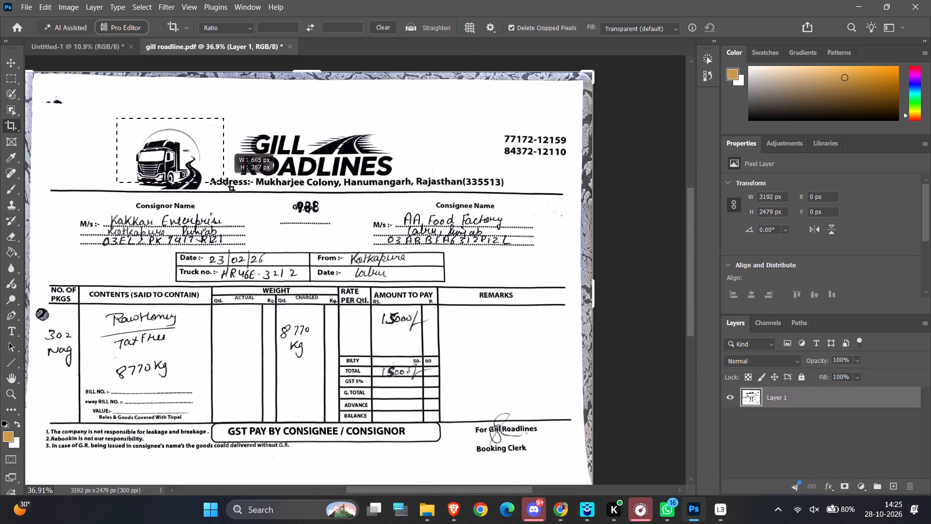
drag(225, 182, 503, 186)
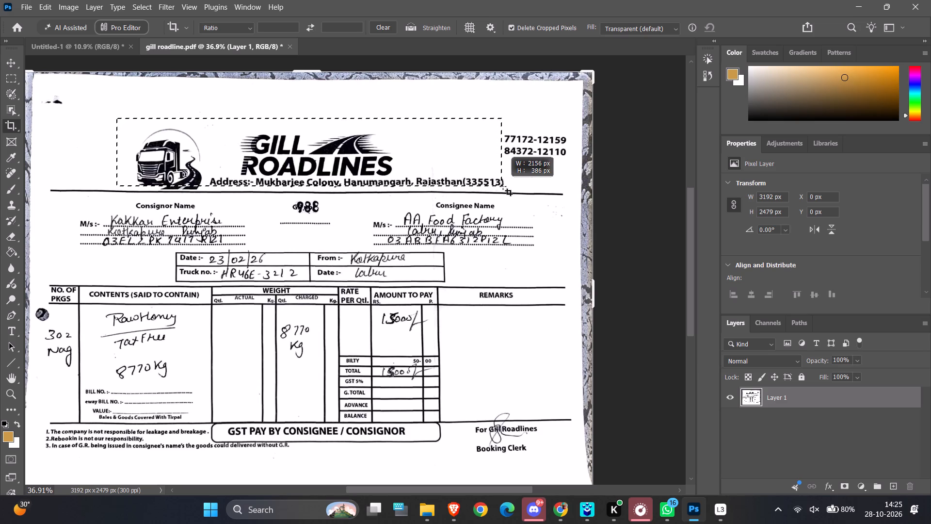
drag(503, 186, 502, 191)
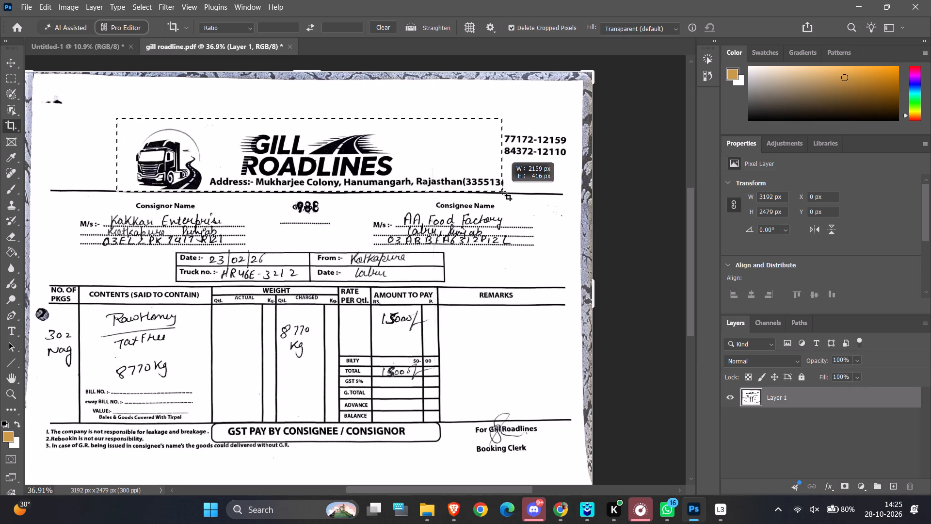
drag(502, 191, 558, 188)
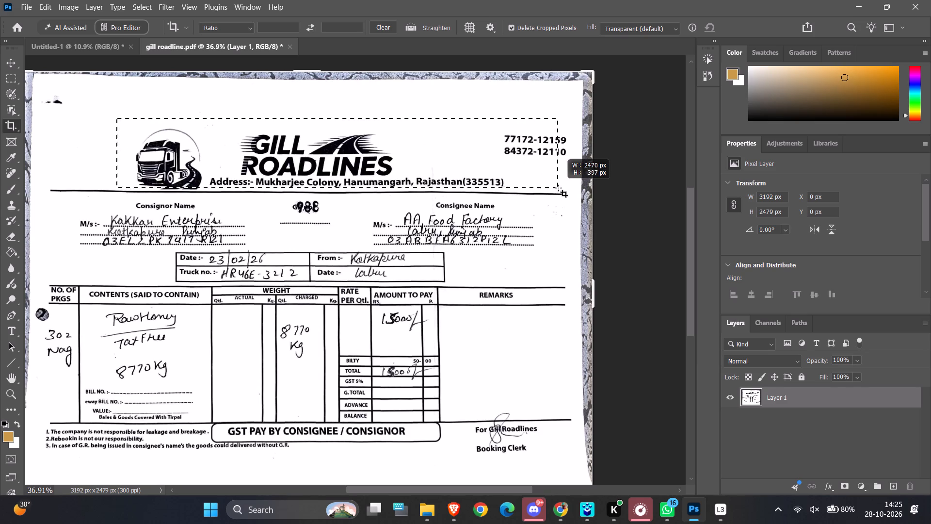
drag(558, 188, 569, 188)
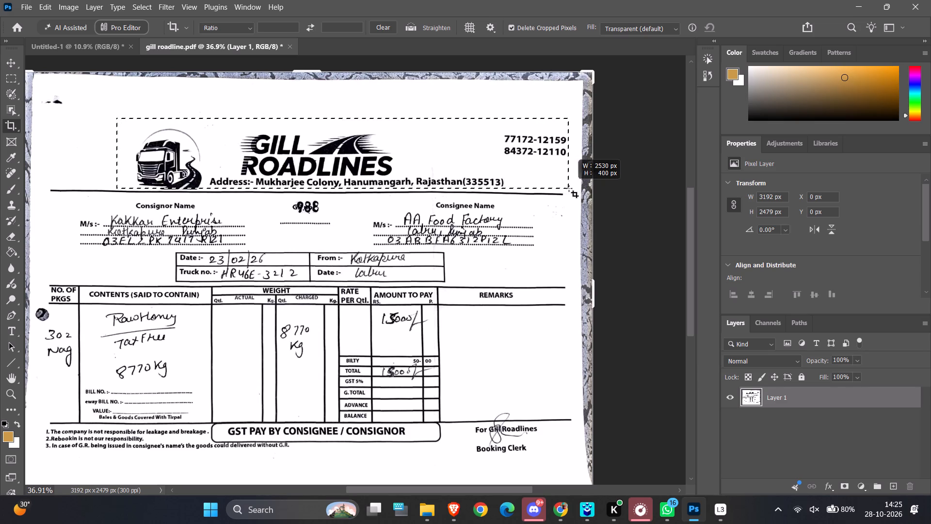
drag(569, 188, 569, 189)
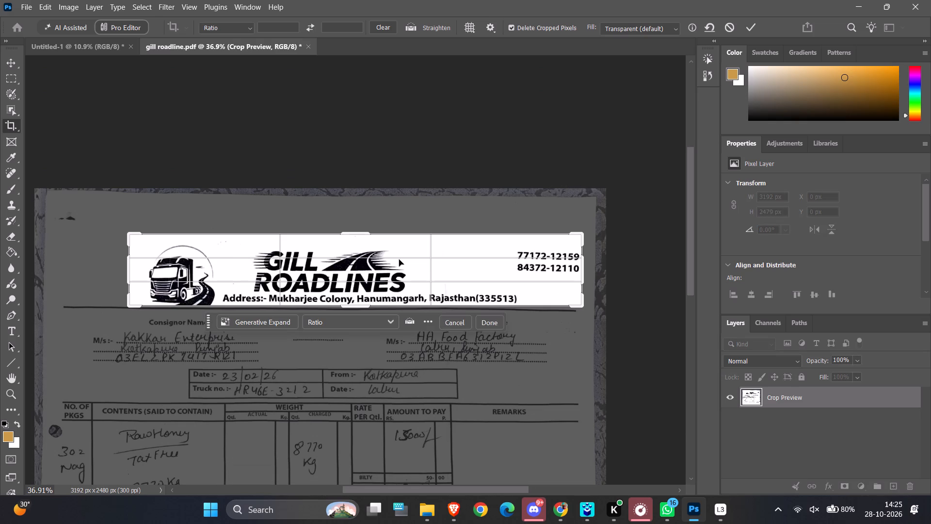
key(Return)
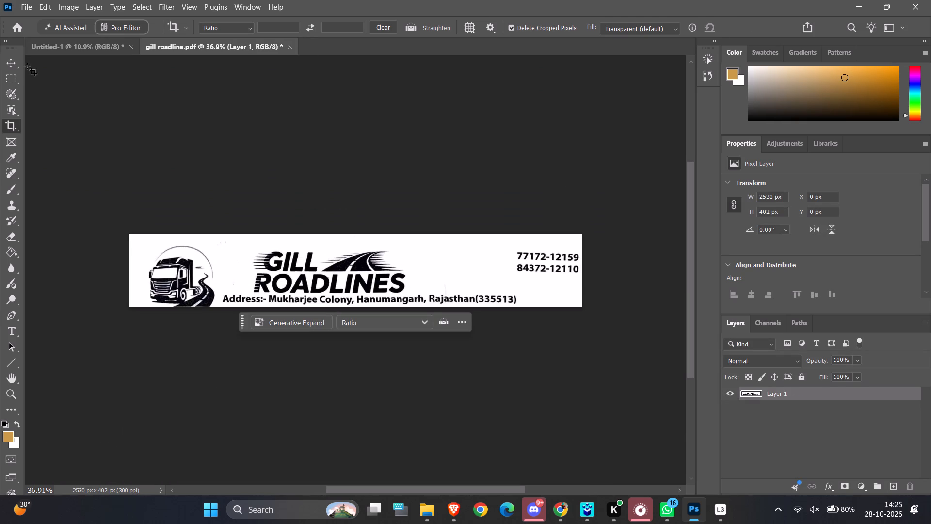
click(16, 66)
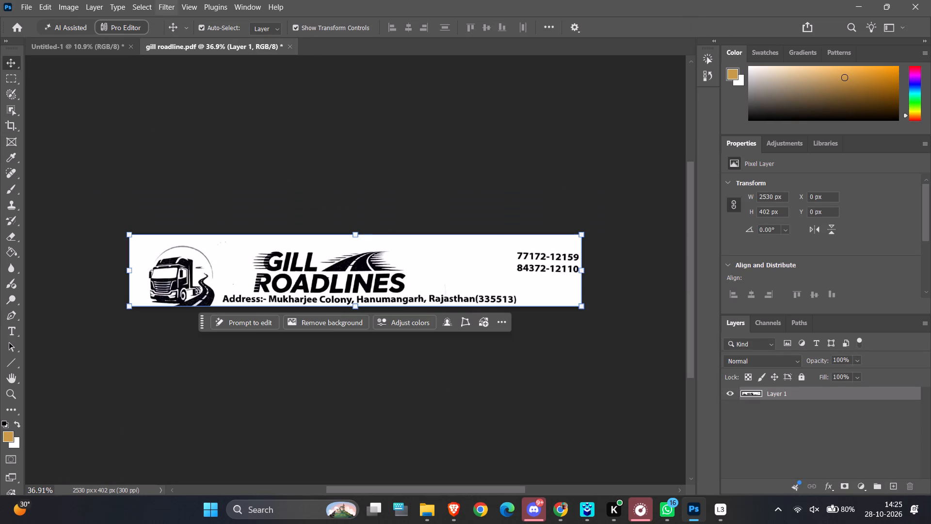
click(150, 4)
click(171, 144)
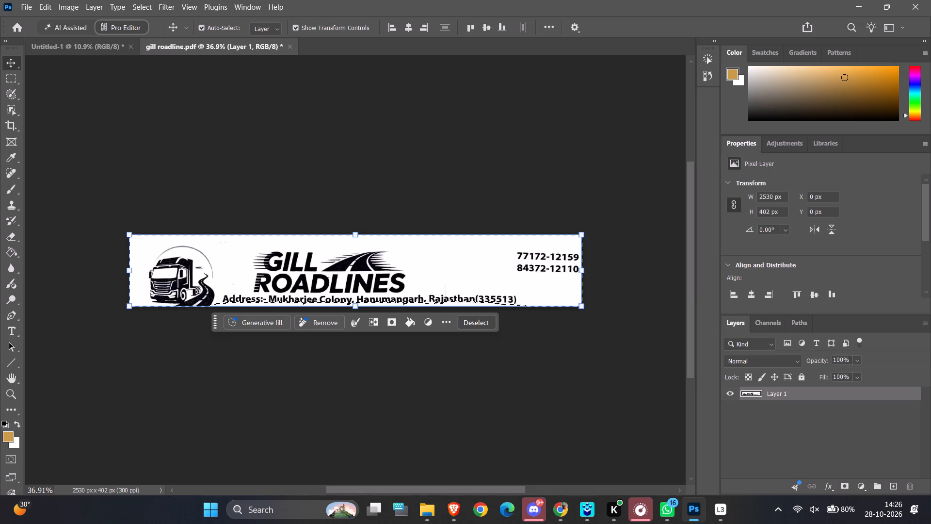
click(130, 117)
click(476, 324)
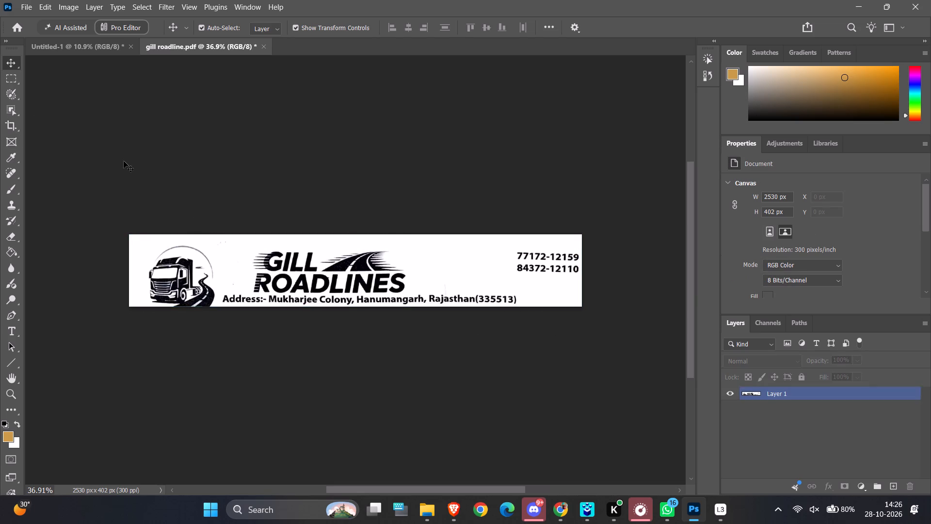
Copy the cropped Gill Roadlines header into the Untitled-1 consignment form.
drag(285, 258, 139, 90)
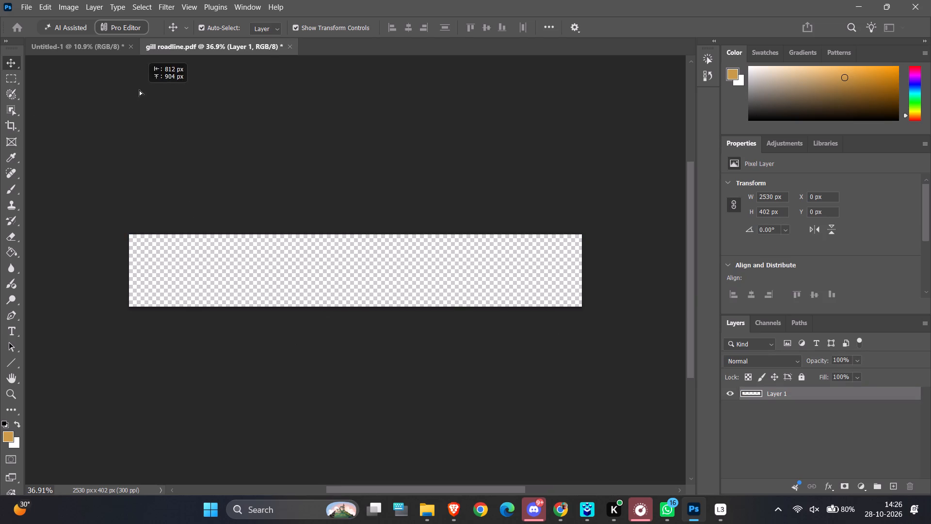
drag(139, 90, 203, 160)
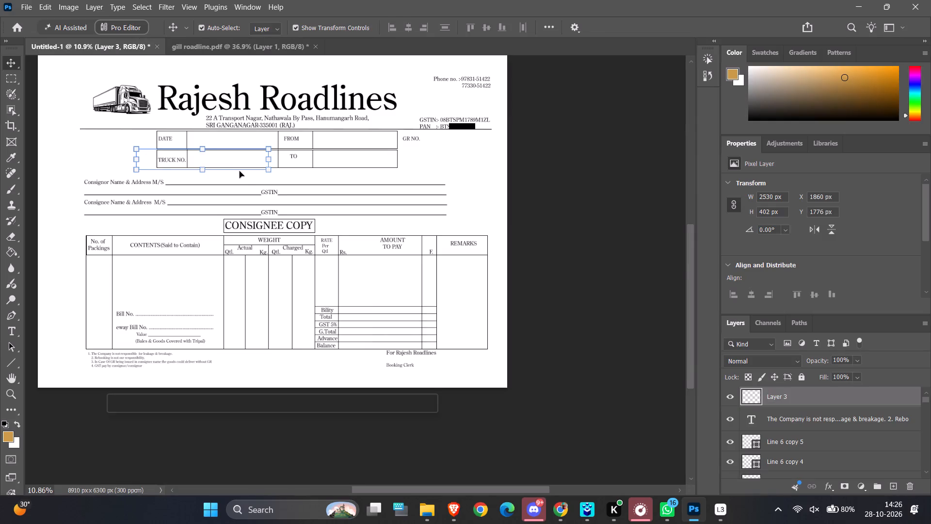
Scale the Gill Roadlines header to about 307% and place it over the Rajesh Roadlines letterhead, above the date table.
ctrl+scroll(242, 171, up, 5)
scroll(231, 142, up, 6)
ctrl+scroll(255, 174, up, 2)
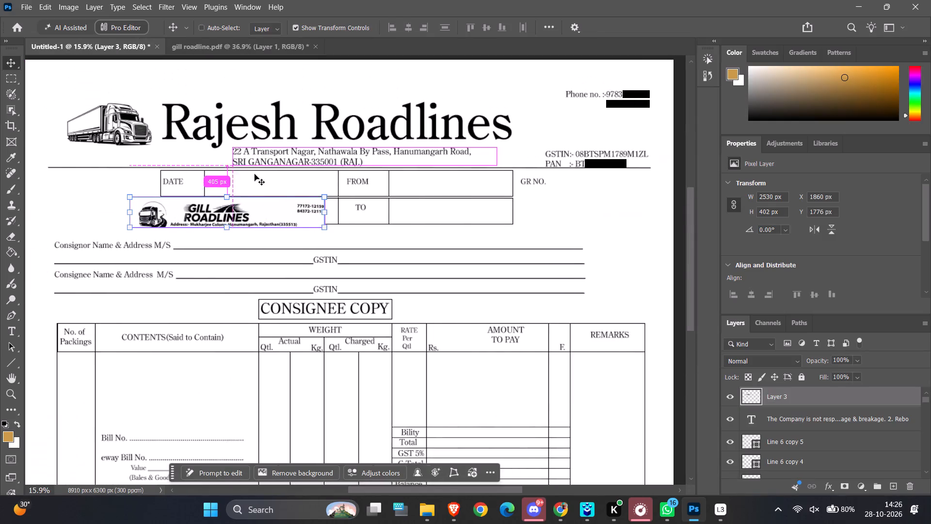
ctrl+scroll(255, 174, up, 4)
drag(353, 196, 511, 116)
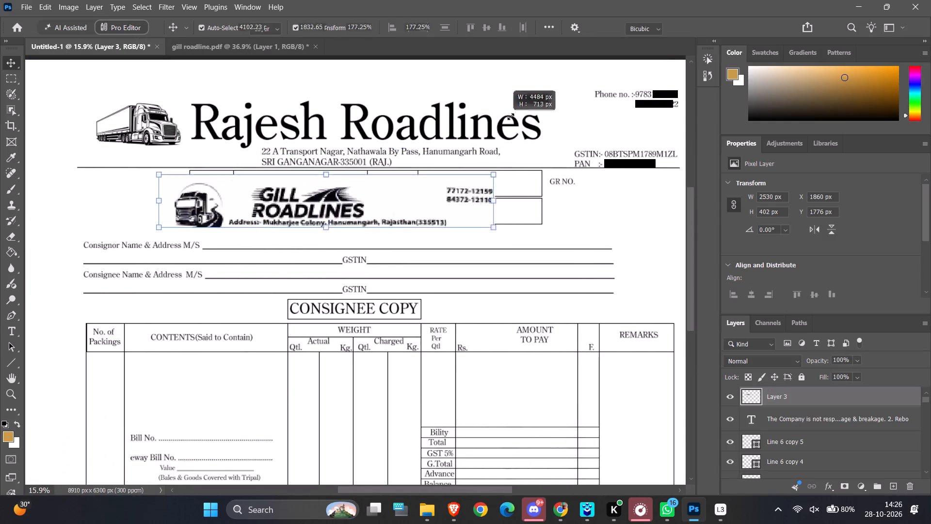
drag(511, 116, 618, 76)
drag(160, 150, 40, 90)
ctrl+alt+scroll(352, 224, down, 4)
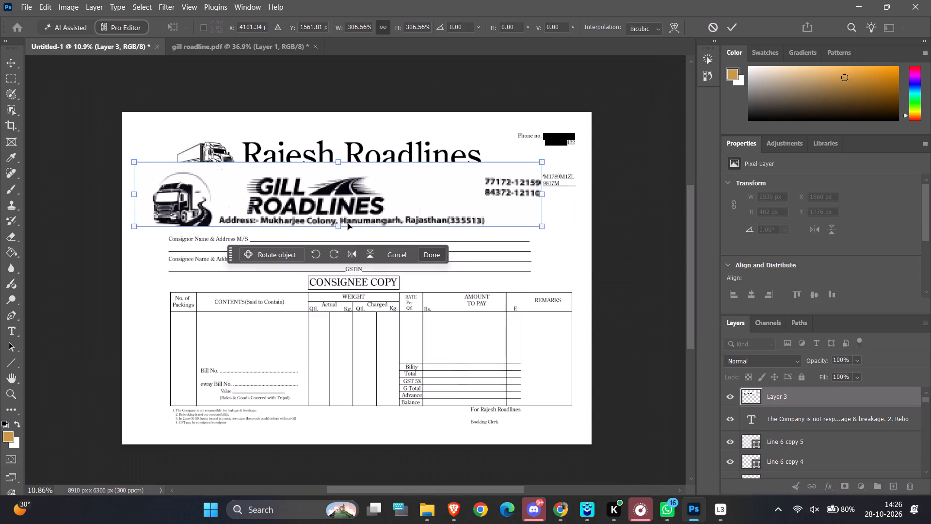
drag(314, 205, 335, 161)
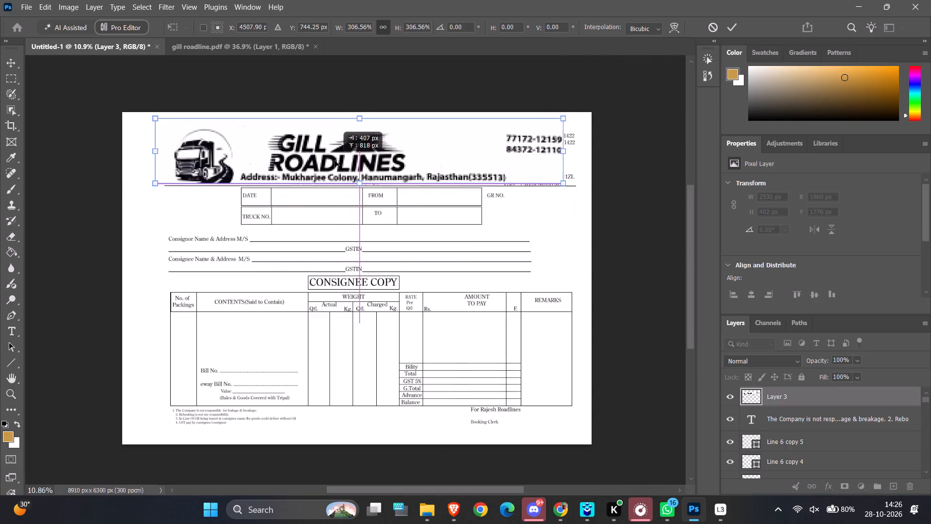
drag(335, 161, 349, 163)
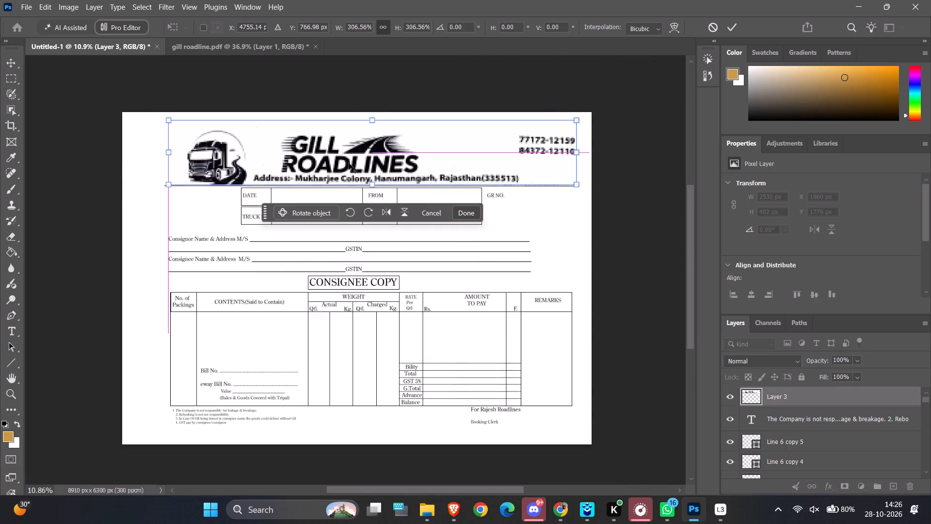
ctrl+alt+scroll(349, 163, up, 4)
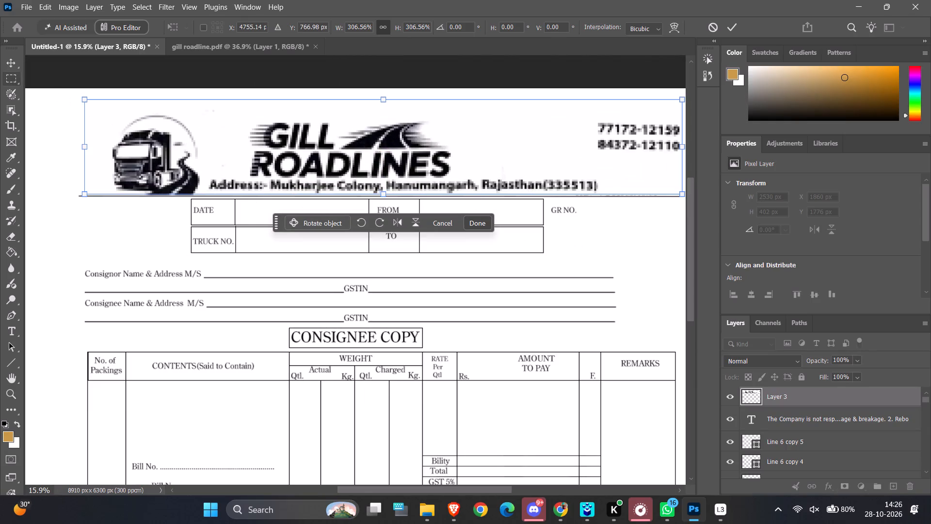
click(12, 63)
click(619, 245)
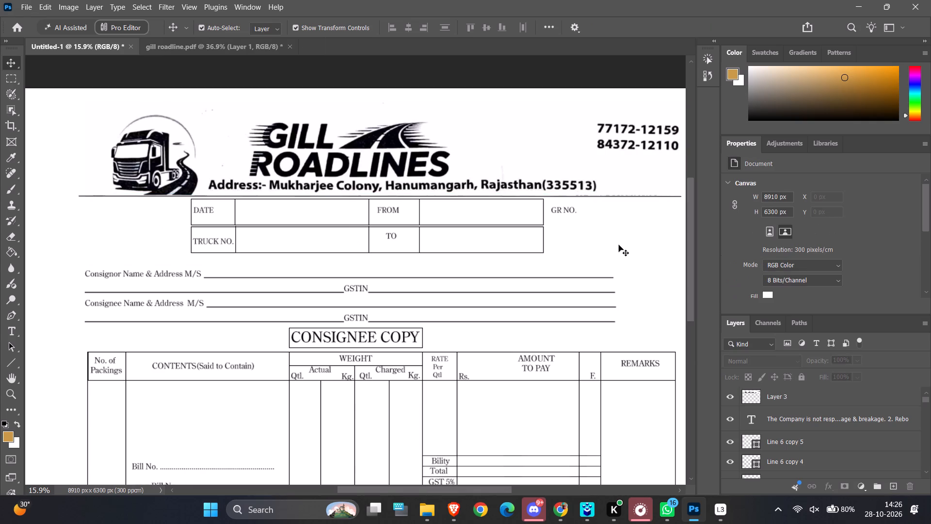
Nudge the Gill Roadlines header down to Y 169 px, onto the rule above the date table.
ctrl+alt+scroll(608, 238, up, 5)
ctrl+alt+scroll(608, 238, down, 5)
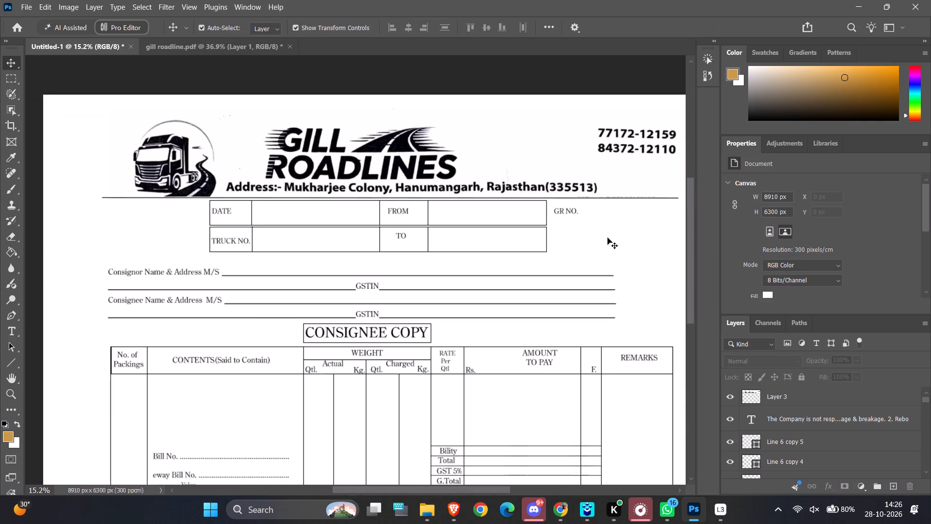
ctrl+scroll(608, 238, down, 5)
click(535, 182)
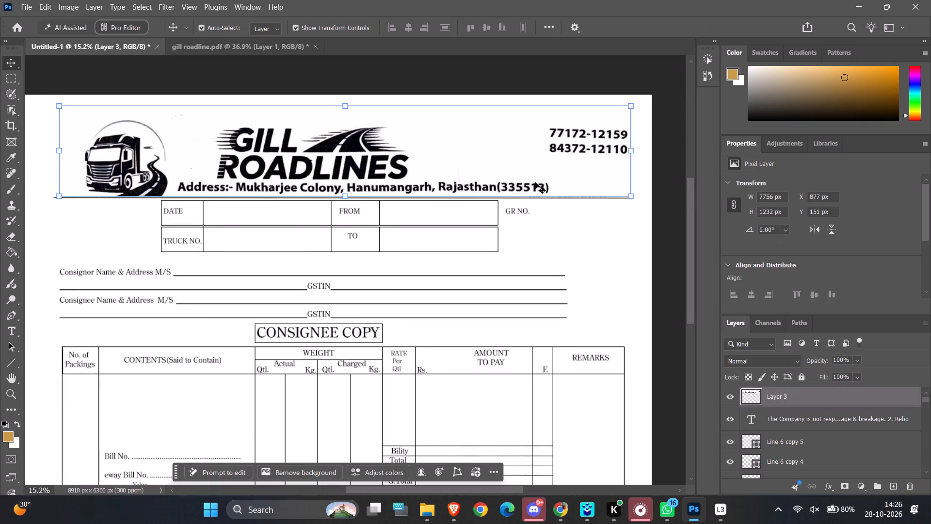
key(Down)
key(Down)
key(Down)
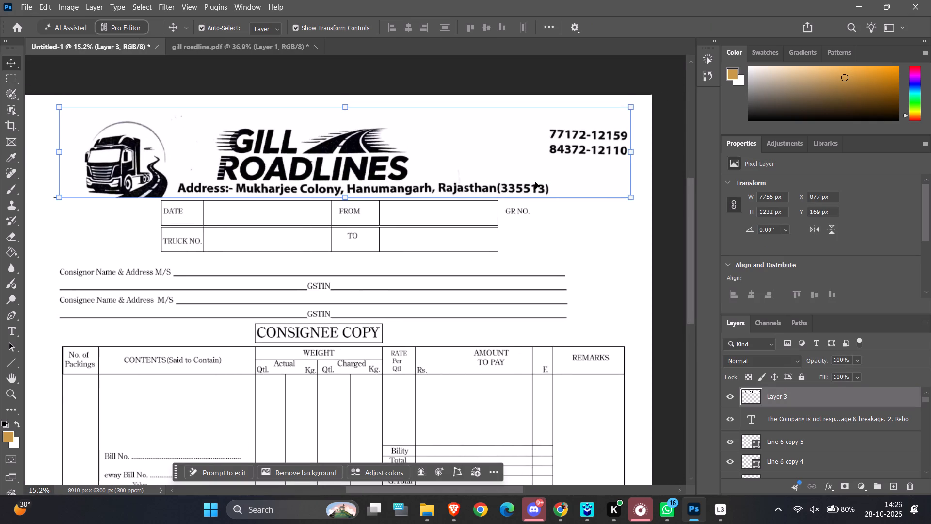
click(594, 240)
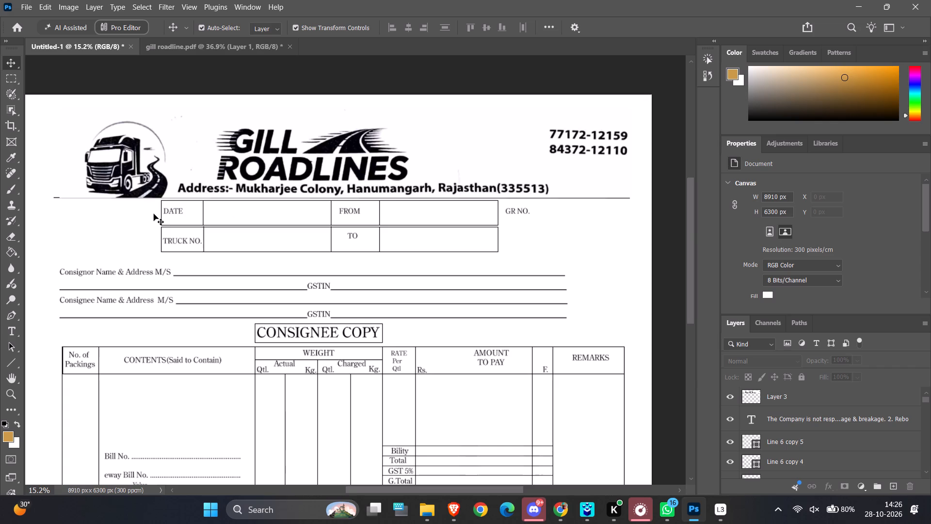
Enlarge the Gill Roadlines header to about 102.4% and shift it slightly up and to the left on the form.
ctrl+alt+scroll(133, 157, up, 5)
ctrl+alt+scroll(133, 157, down, 7)
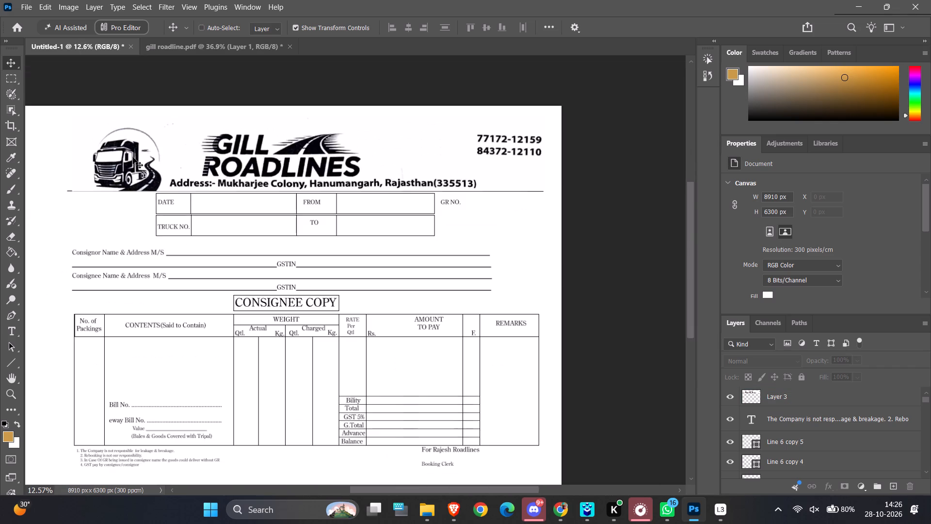
ctrl+alt+scroll(181, 157, down, 4)
ctrl+scroll(181, 157, up, 6)
ctrl+alt+scroll(276, 169, up, 5)
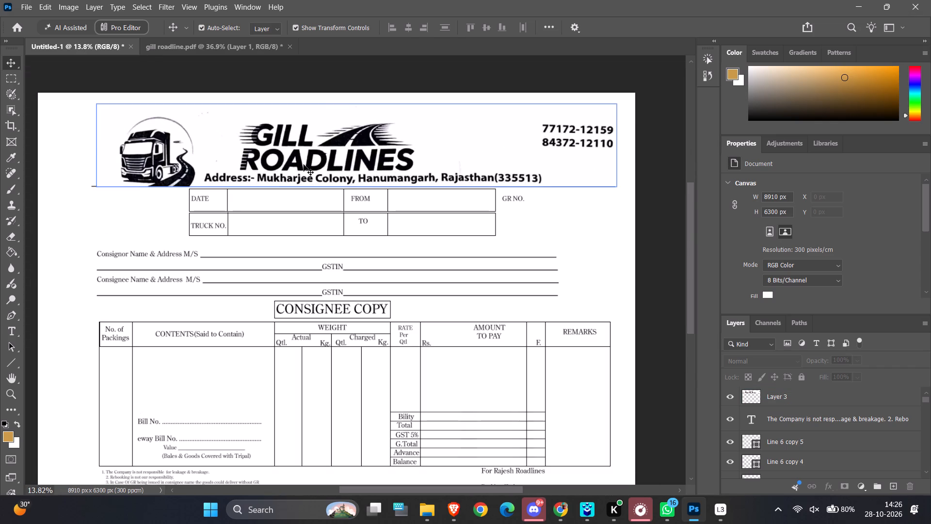
double_click(304, 164)
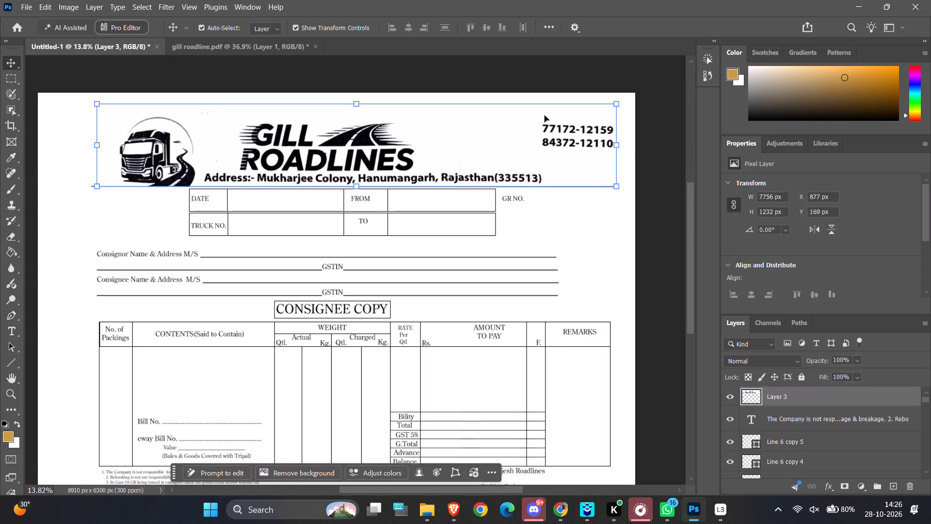
drag(616, 101, 627, 94)
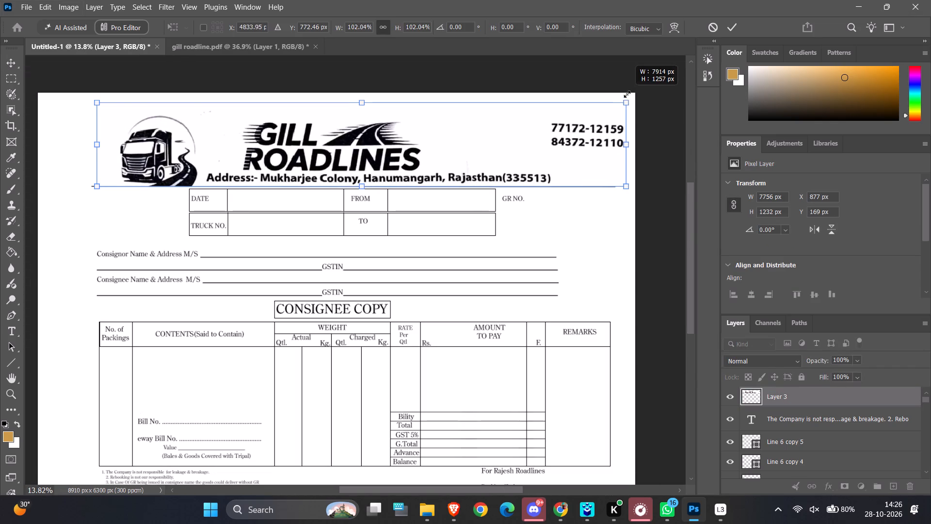
drag(627, 94, 628, 94)
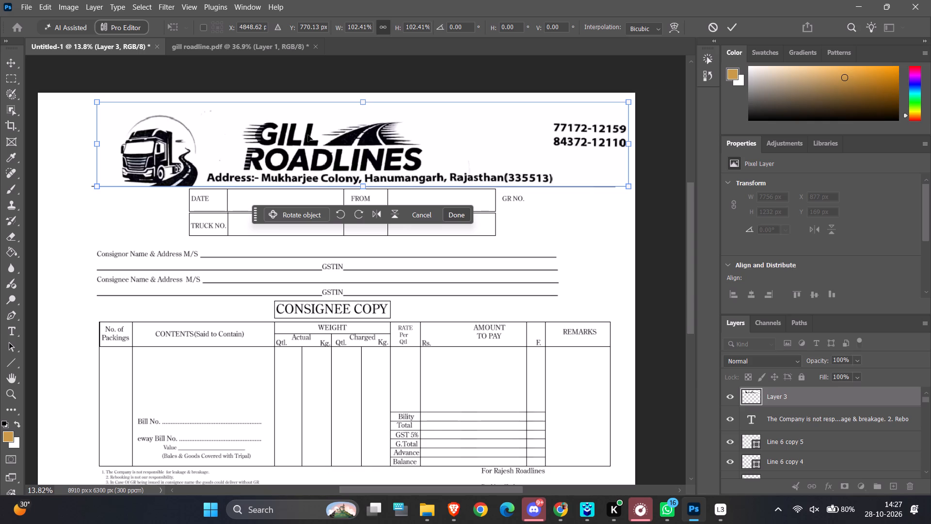
drag(309, 145, 303, 142)
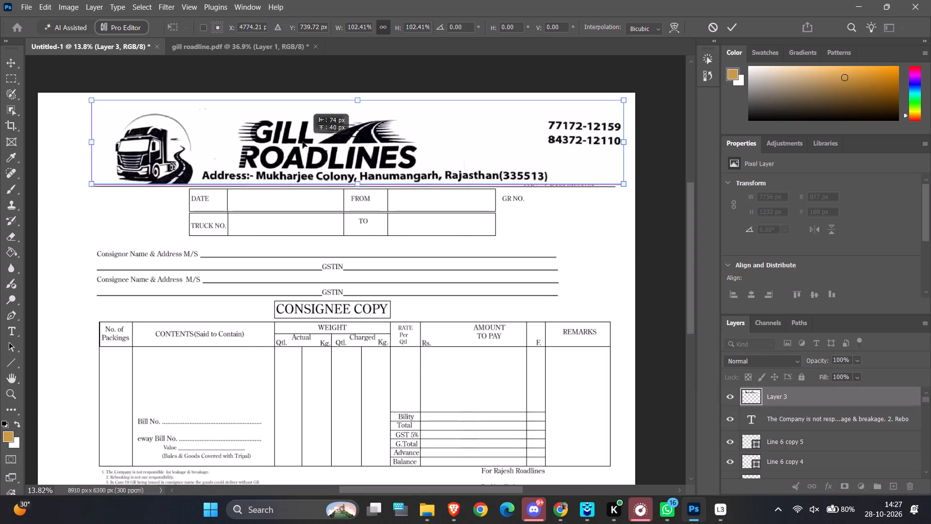
drag(303, 142, 300, 140)
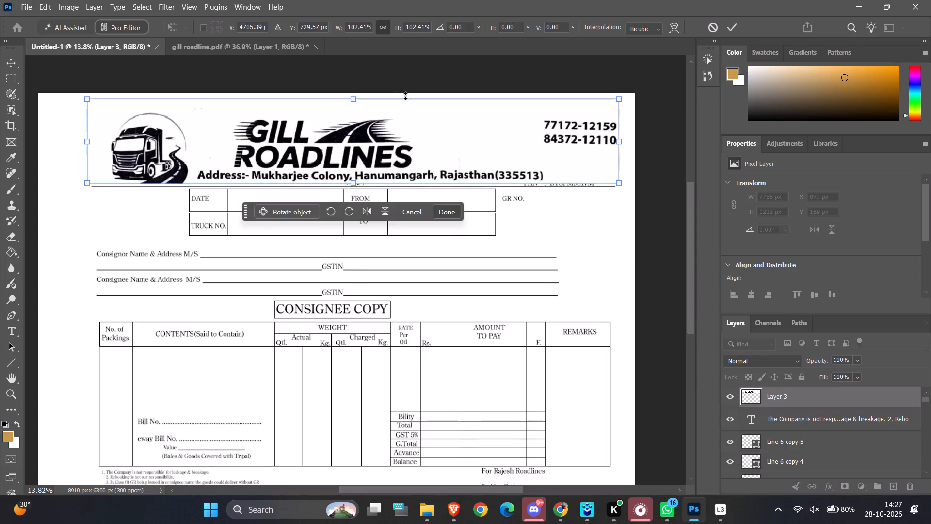
Move the Gill Roadlines header off the Rajesh letterhead to below the truck number row, at about X 105, Y 2370 px.
drag(354, 140, 312, 293)
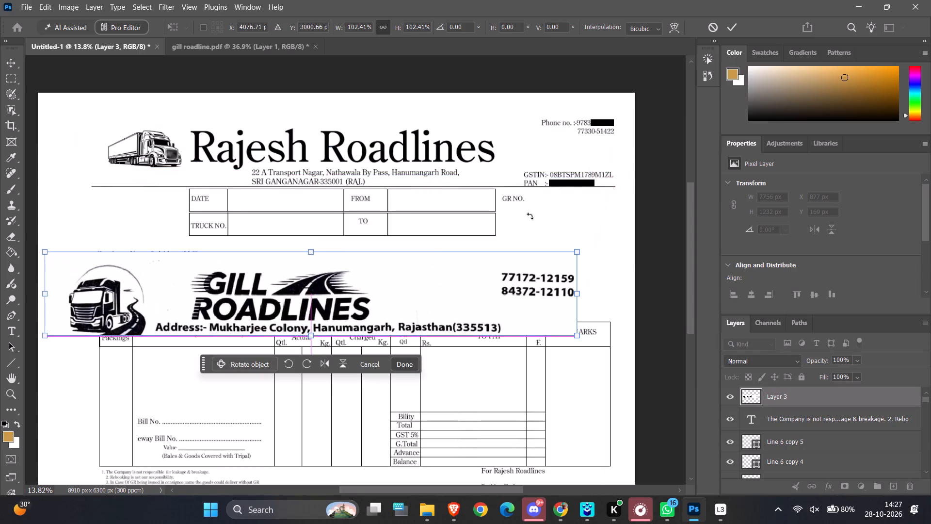
click(12, 58)
click(613, 226)
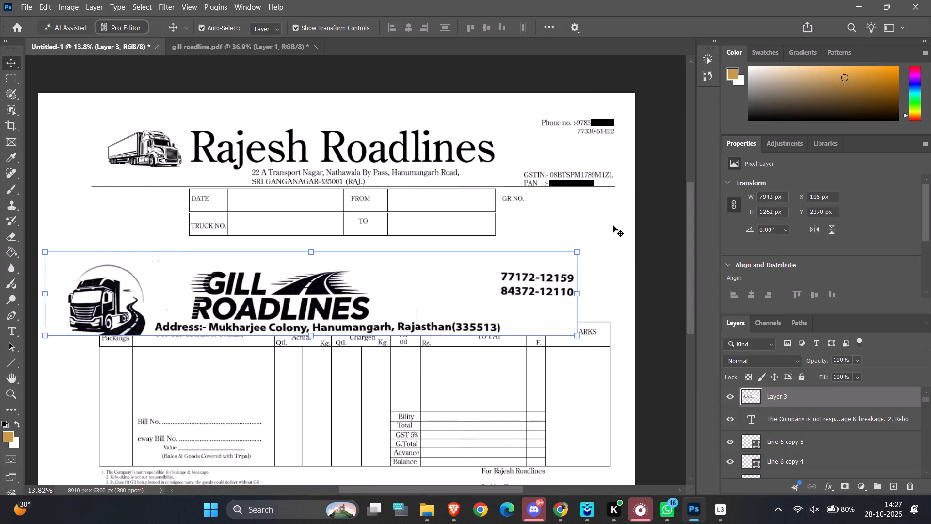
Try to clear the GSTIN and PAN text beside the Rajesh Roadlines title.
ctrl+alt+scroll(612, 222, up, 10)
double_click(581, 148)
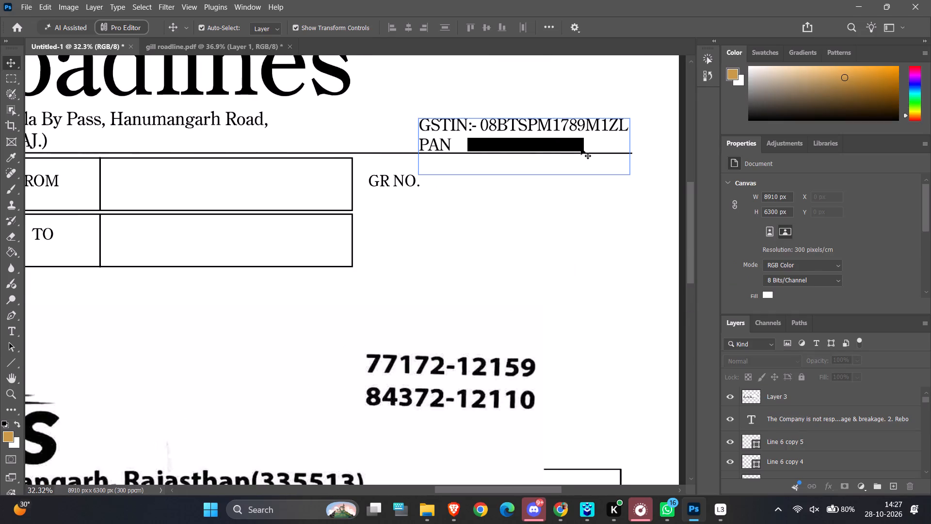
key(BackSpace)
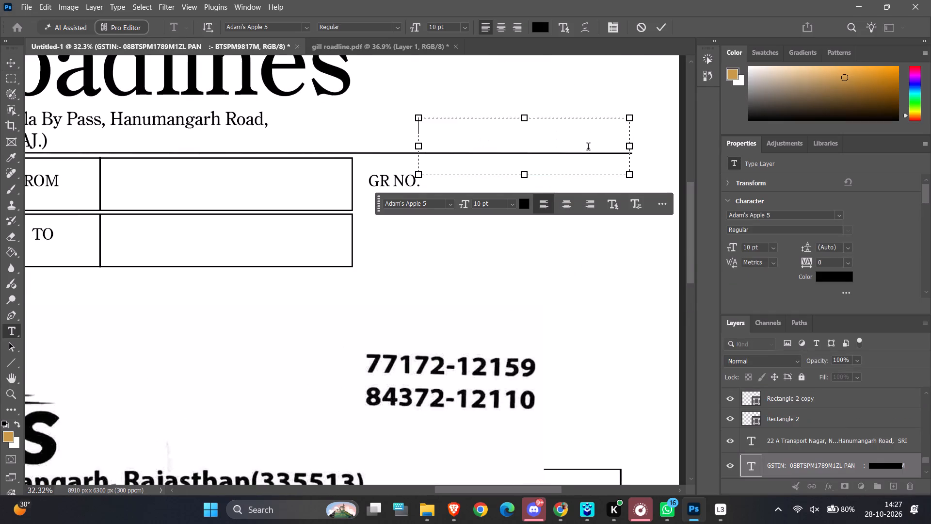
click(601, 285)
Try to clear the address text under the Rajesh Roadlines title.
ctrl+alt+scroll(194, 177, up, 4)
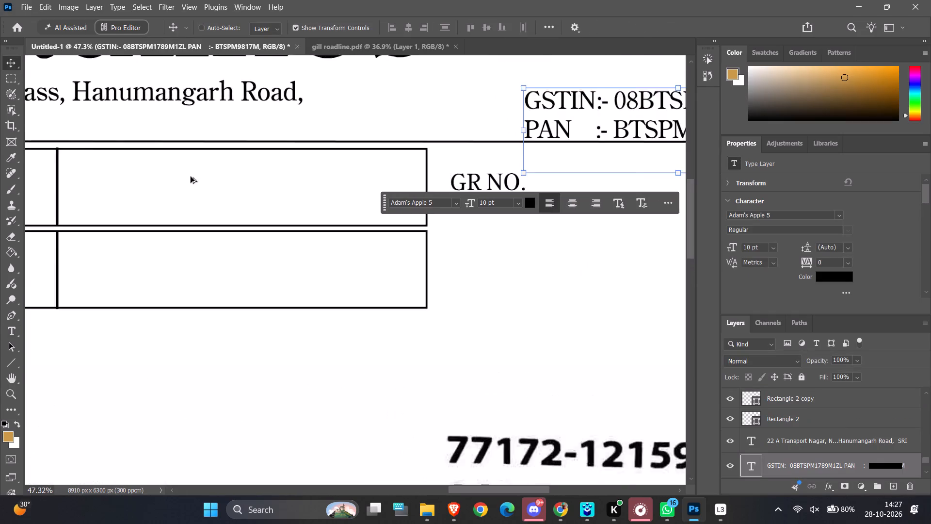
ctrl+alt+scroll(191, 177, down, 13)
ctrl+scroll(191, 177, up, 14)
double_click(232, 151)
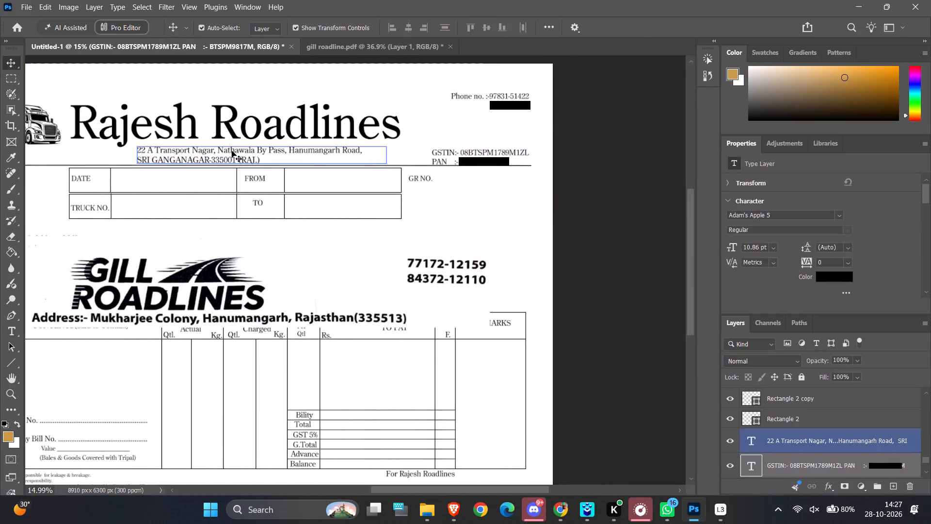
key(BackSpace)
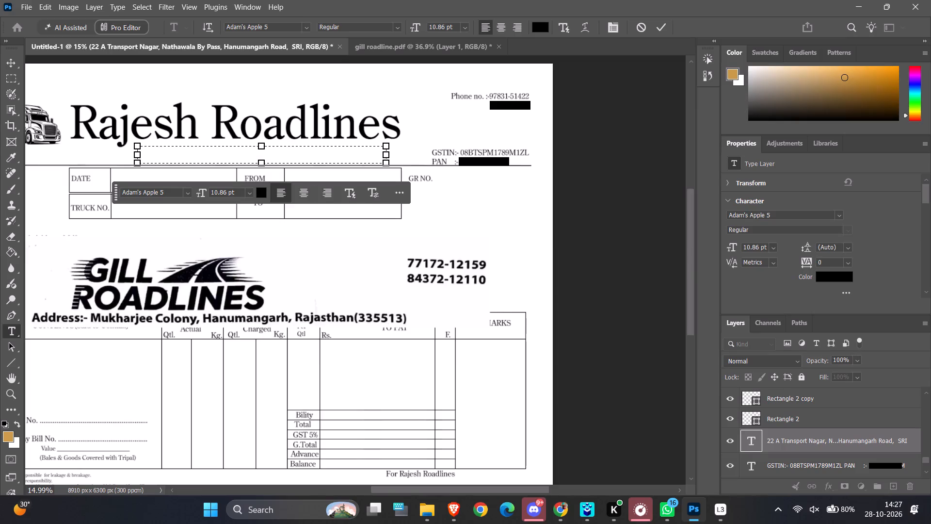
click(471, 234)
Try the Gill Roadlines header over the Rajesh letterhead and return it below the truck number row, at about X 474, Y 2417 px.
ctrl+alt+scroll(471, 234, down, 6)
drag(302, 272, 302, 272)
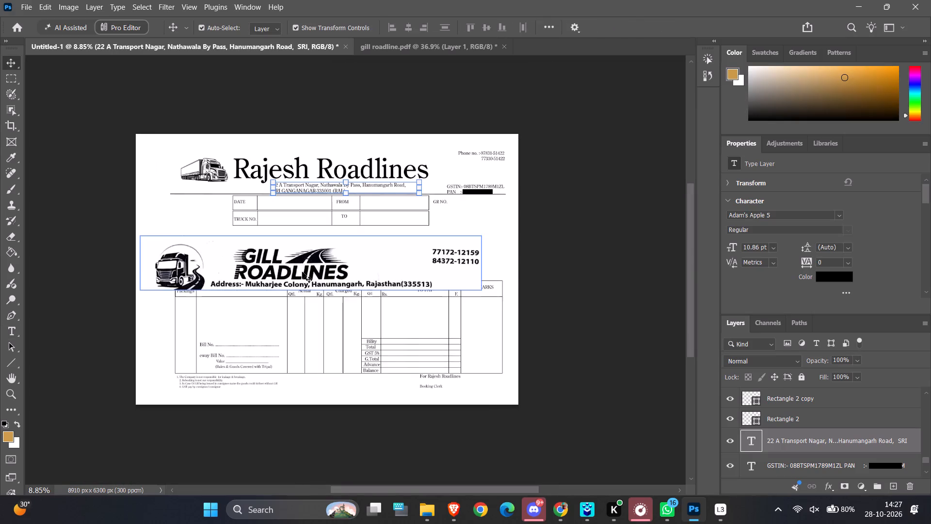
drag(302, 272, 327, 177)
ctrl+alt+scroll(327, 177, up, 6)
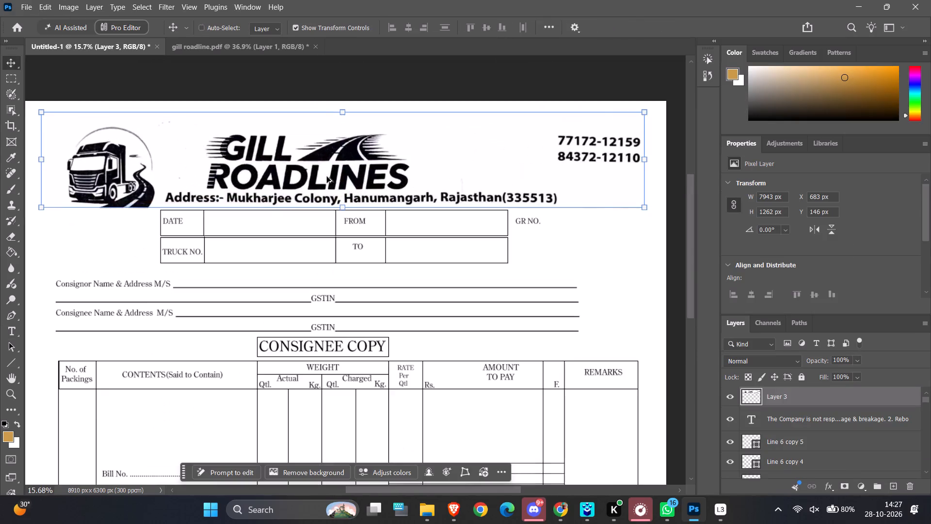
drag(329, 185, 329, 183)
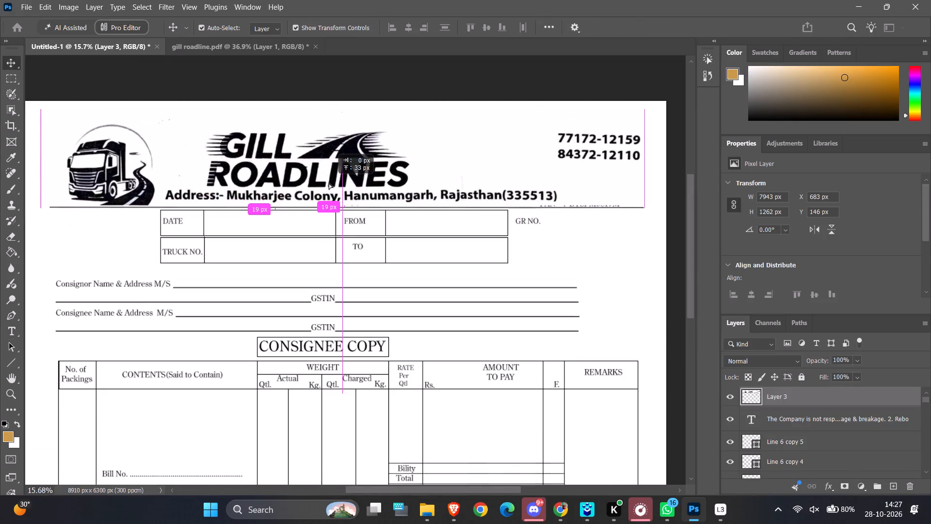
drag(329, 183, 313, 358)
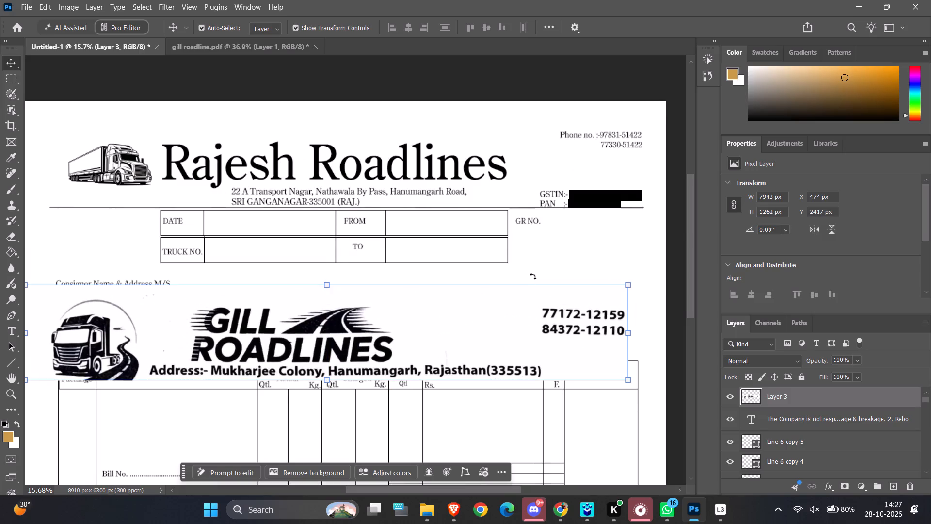
Clear the GSTIN and PAN text above the letterhead rule and commit the emptied text.
click(548, 261)
ctrl+alt+scroll(558, 219, up, 4)
double_click(583, 181)
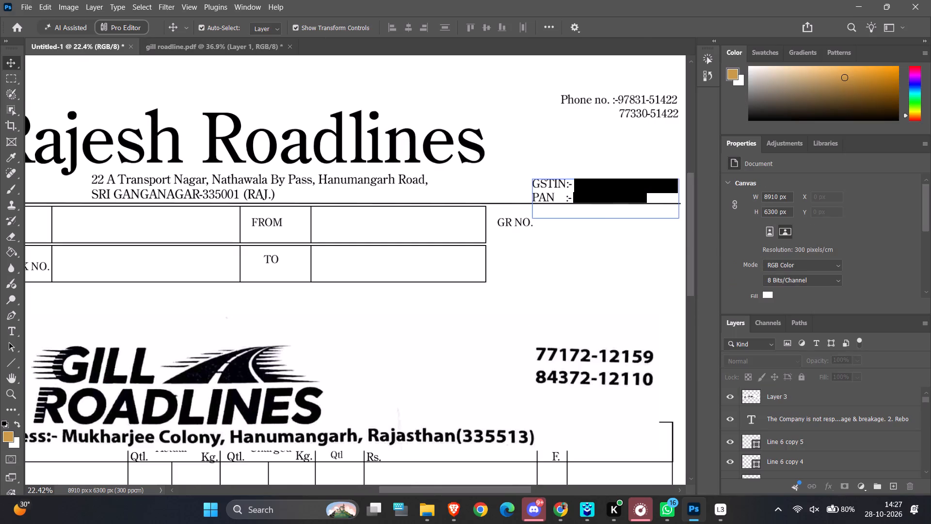
key(BackSpace)
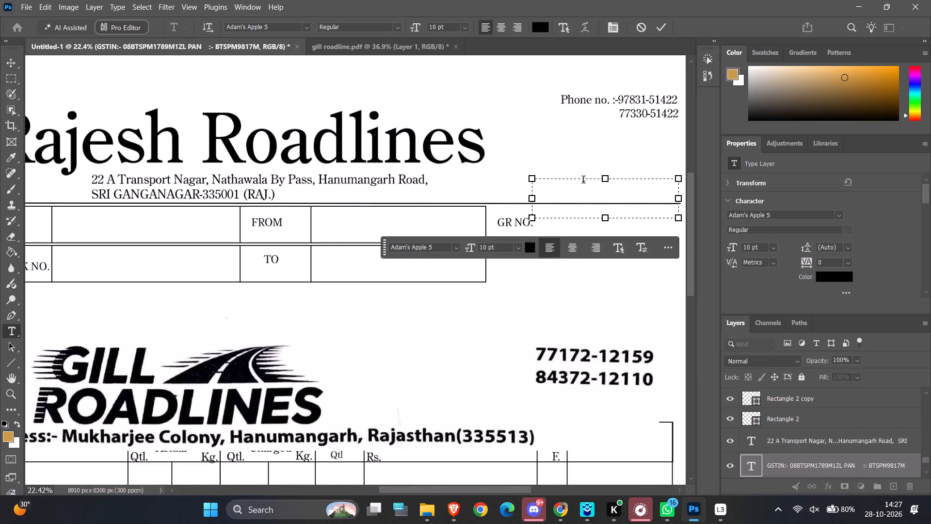
key(Return)
scroll(583, 181, up, 1)
click(586, 151)
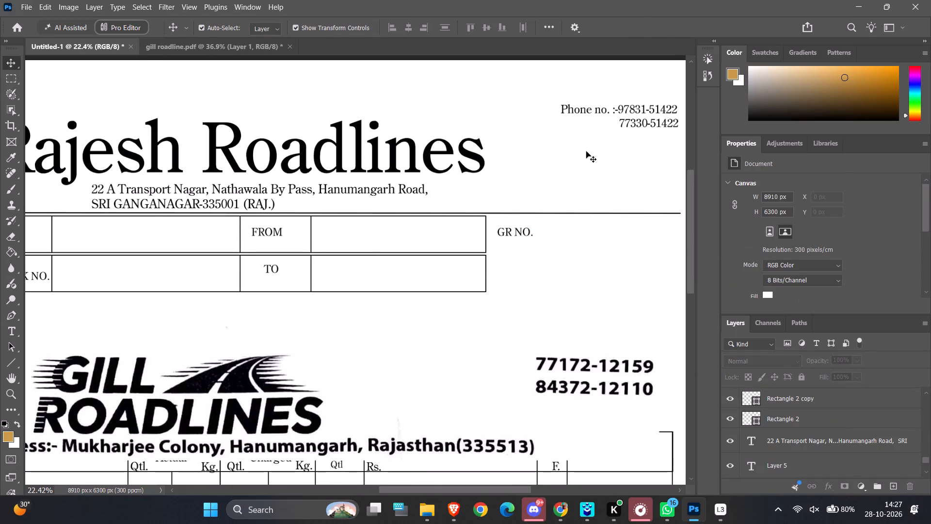
Clear the two-line address text under the Rajesh Roadlines title and commit the emptied text.
double_click(345, 189)
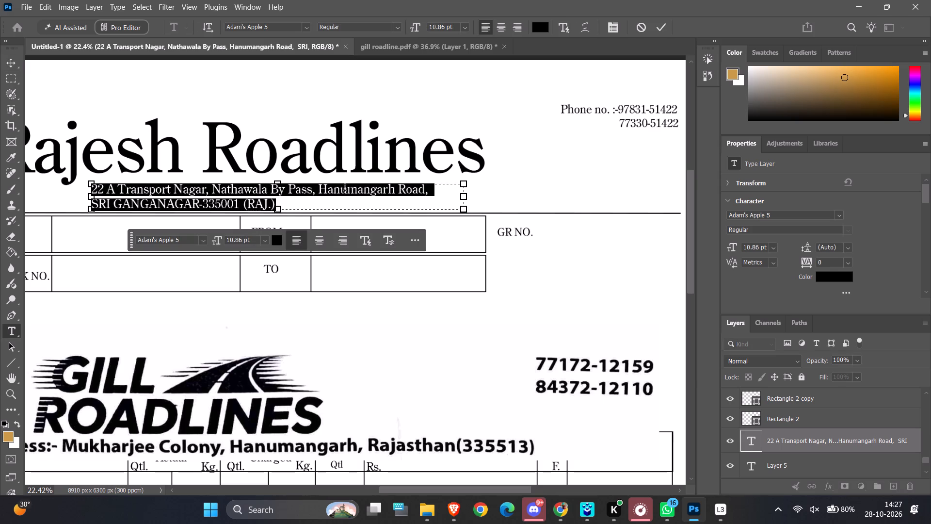
key(BackSpace)
key(Return)
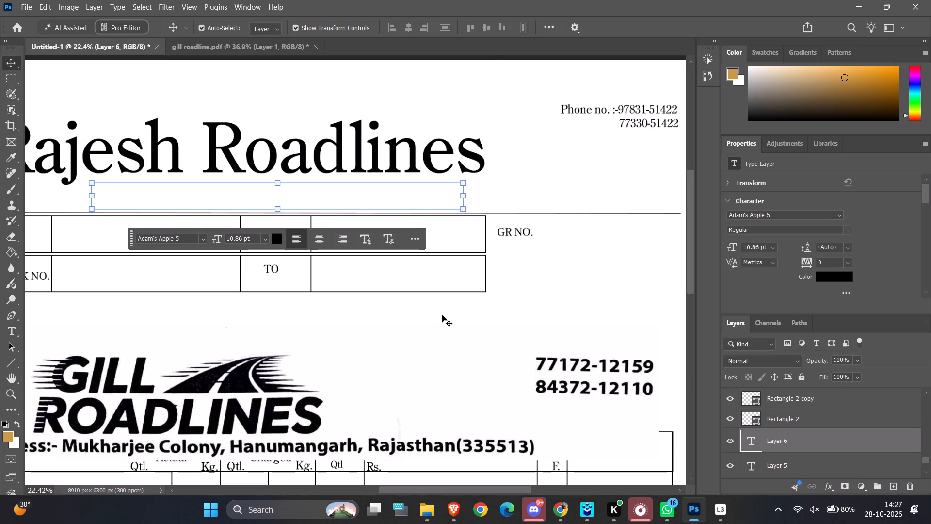
Move the Gill Roadlines header up over the Rajesh Roadlines letterhead, with its lower edge just above the rule over the date table.
scroll(452, 304, down, 5)
ctrl+alt+scroll(444, 313, down, 5)
drag(327, 339, 337, 260)
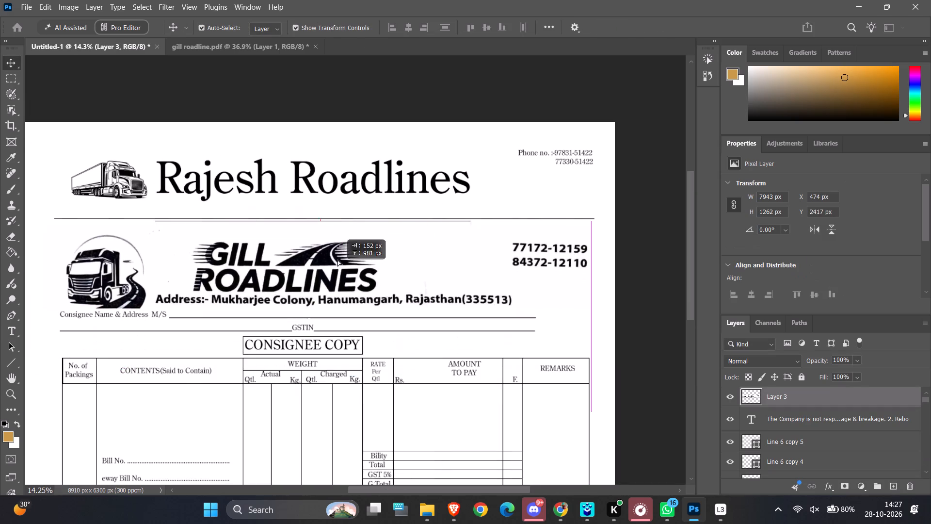
drag(337, 260, 338, 177)
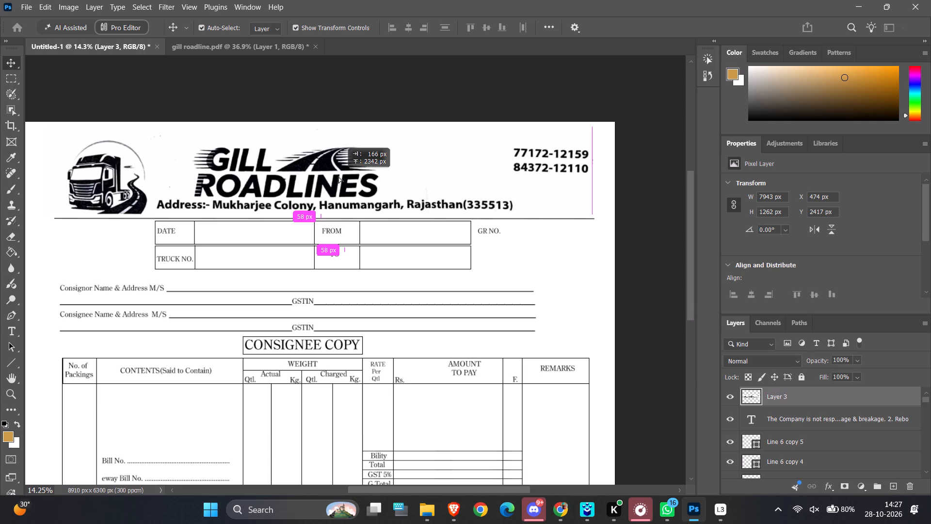
drag(338, 177, 340, 177)
click(462, 282)
Delete the vertical divider line after the FROM label in the date row.
ctrl+alt+scroll(312, 272, up, 3)
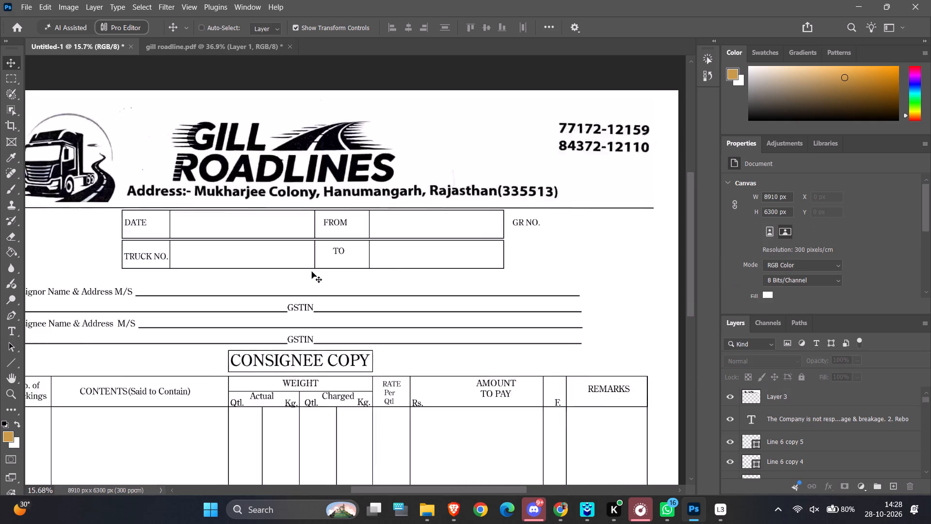
ctrl+alt+scroll(312, 272, up, 13)
ctrl+alt+scroll(368, 230, up, 4)
ctrl+alt+scroll(368, 230, down, 5)
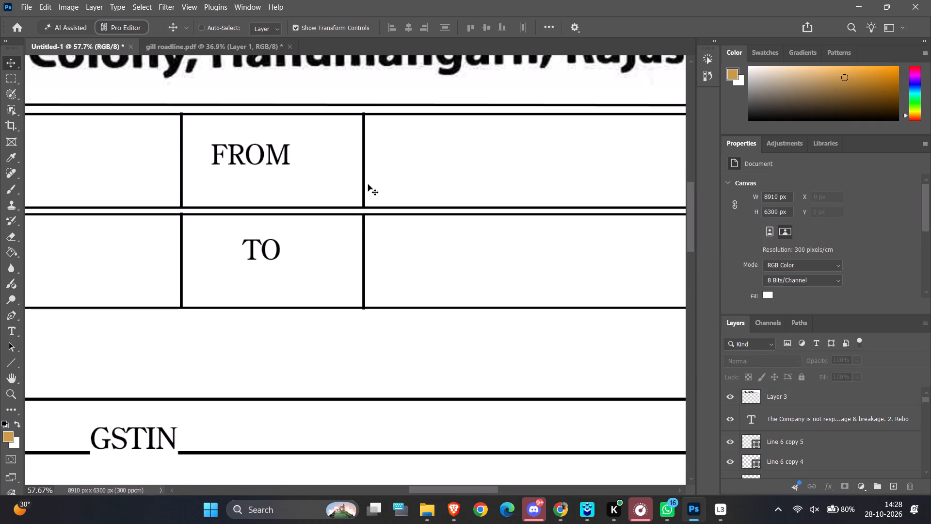
double_click(363, 188)
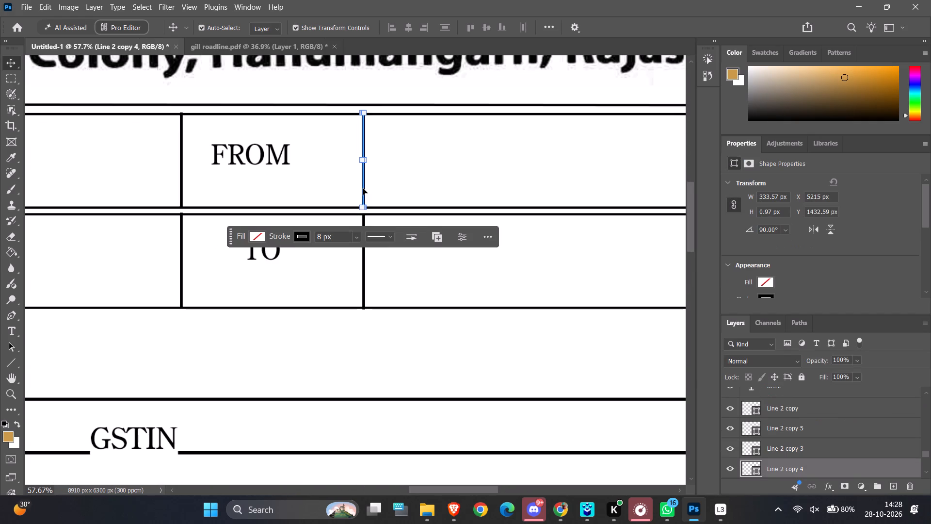
key(Delete)
Delete the vertical divider line after the TO label in the truck number row.
scroll(363, 188, up, 1)
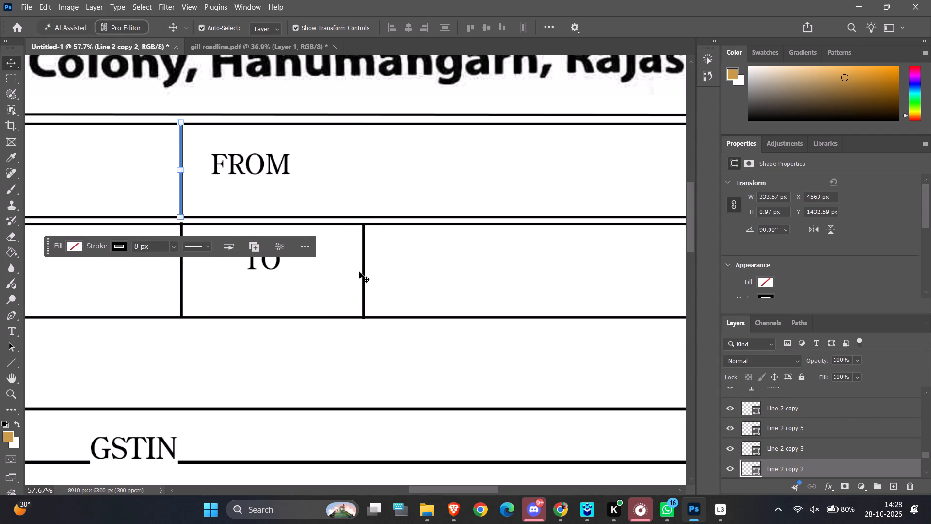
double_click(365, 273)
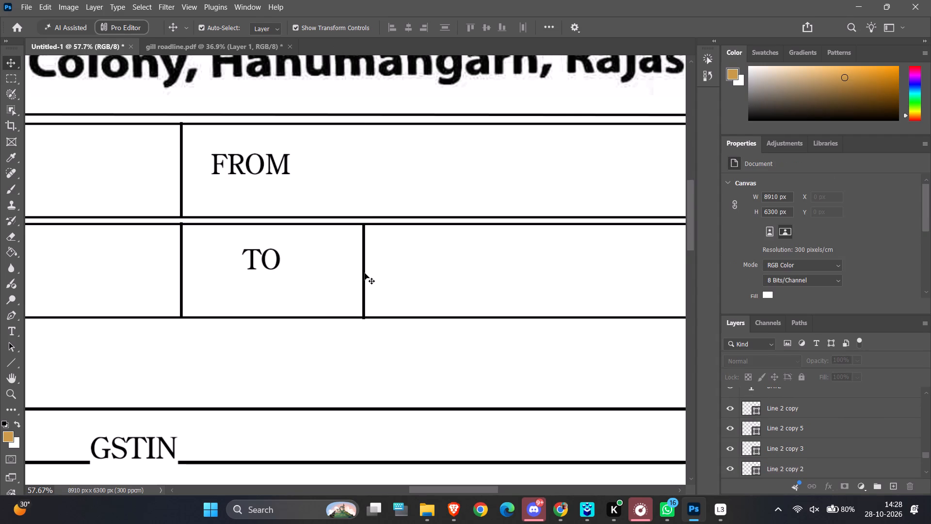
key(Delete)
click(365, 273)
click(404, 276)
double_click(363, 286)
key(Delete)
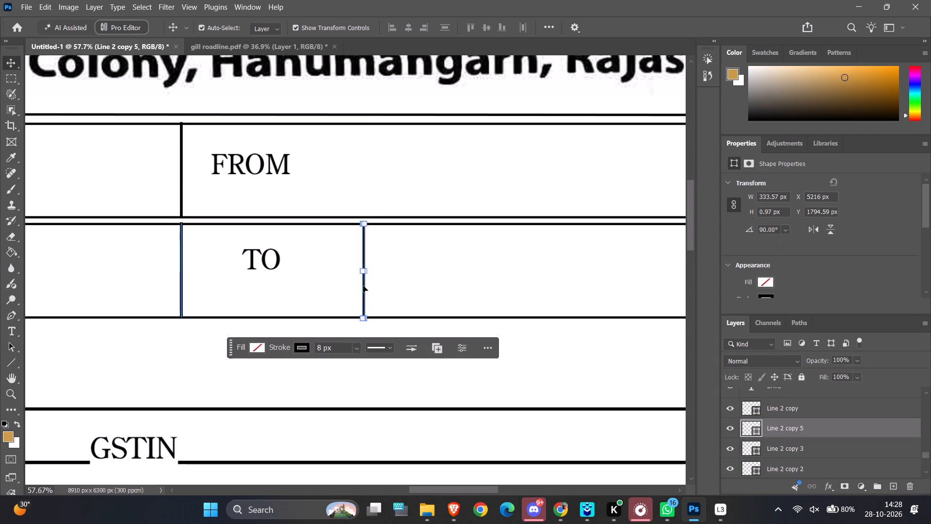
Nudge the TO label slightly left and down within its row, under FROM.
ctrl+alt+scroll(363, 286, down, 5)
ctrl+alt+scroll(278, 284, up, 3)
ctrl+alt+scroll(265, 276, down, 5)
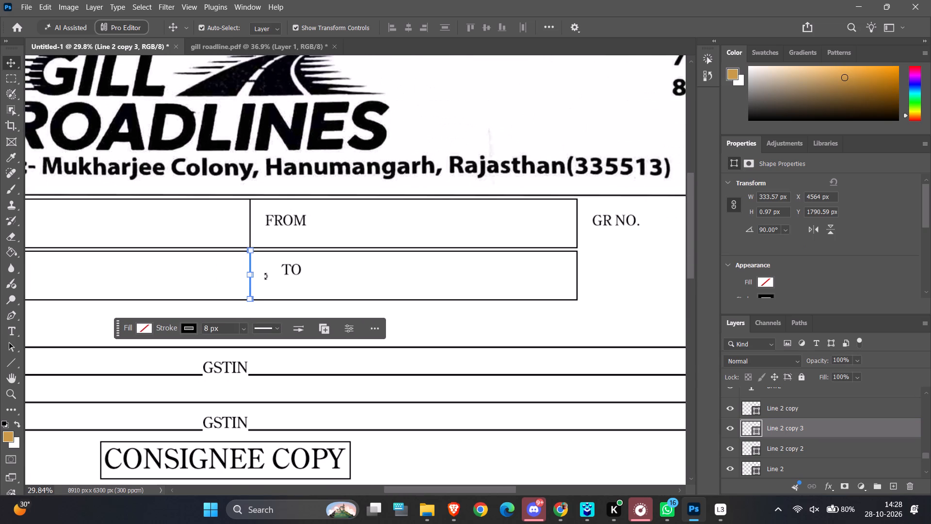
drag(293, 272, 287, 278)
Delete the vertical divider lines after the DATE and TRUCK NO. labels.
ctrl+alt+scroll(248, 277, up, 5)
ctrl+alt+scroll(248, 277, down, 3)
ctrl+scroll(248, 277, up, 5)
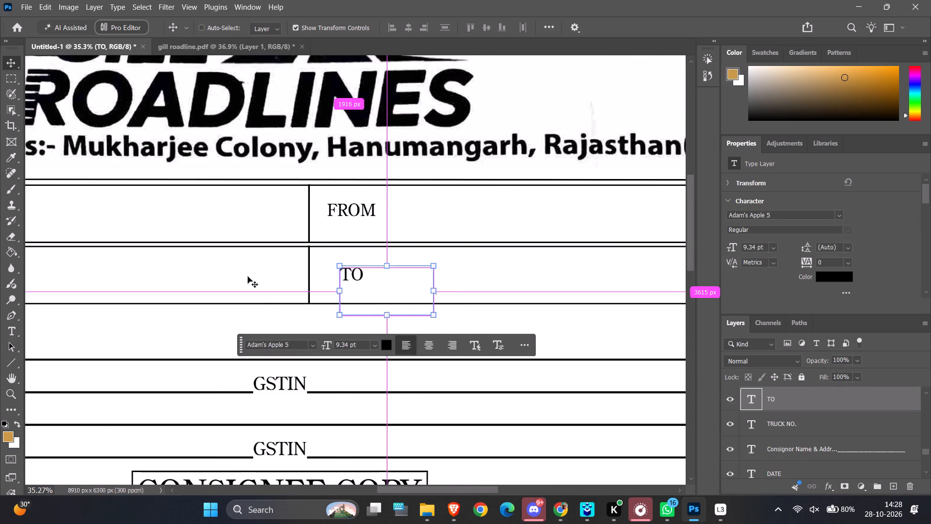
ctrl+scroll(248, 277, up, 20)
ctrl+scroll(248, 277, up, 2)
ctrl+alt+scroll(158, 233, up, 12)
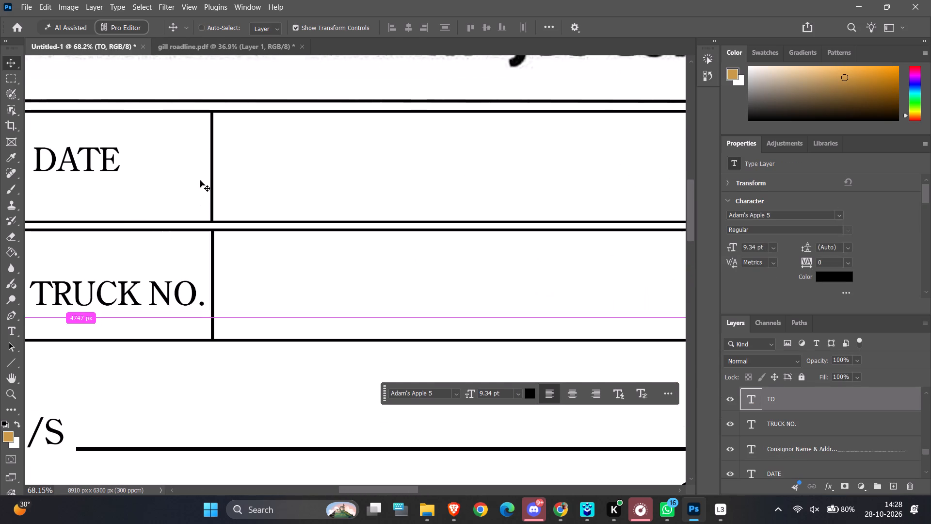
double_click(212, 182)
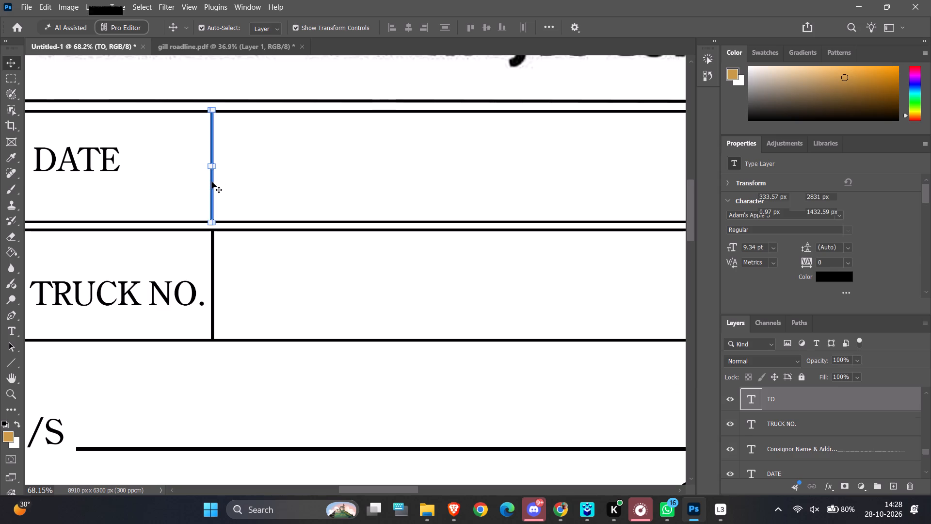
key(Delete)
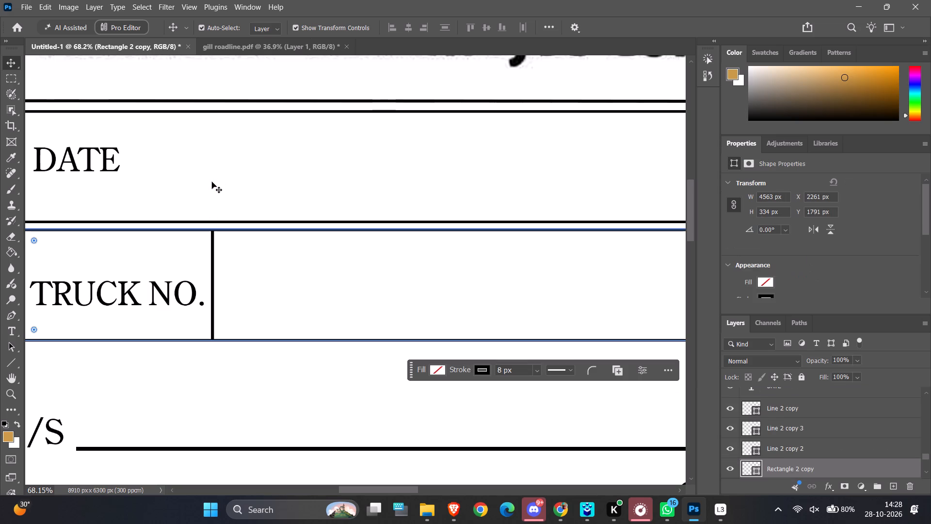
double_click(213, 305)
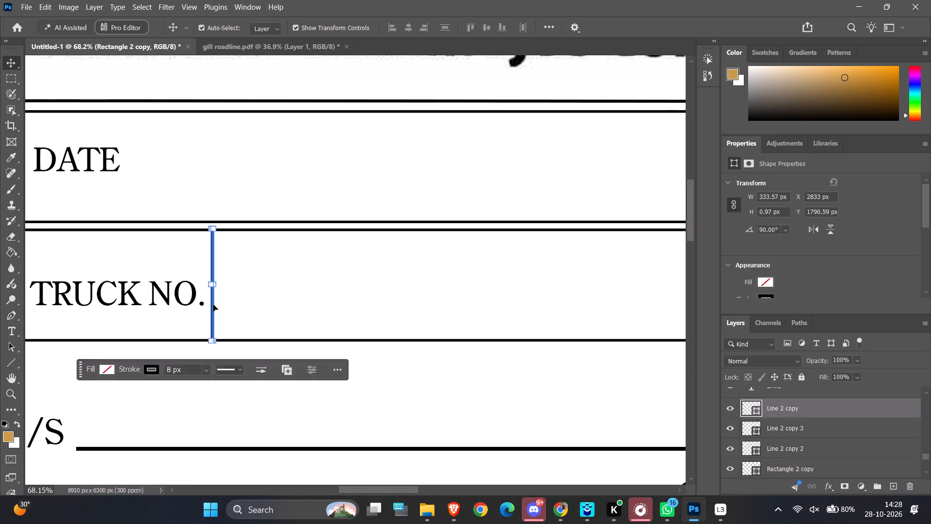
key(Delete)
Round the corners of the rectangle around the DATE and FROM row.
ctrl+alt+scroll(213, 305, down, 6)
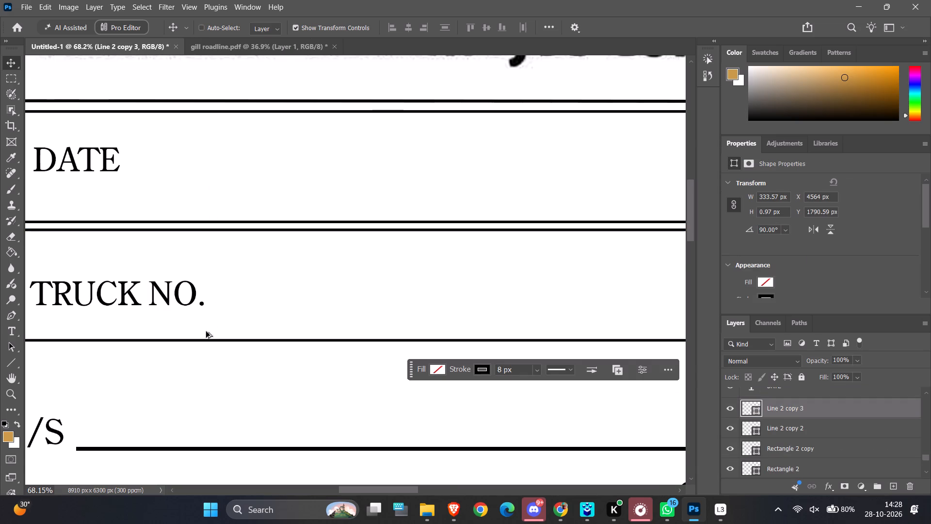
ctrl+alt+scroll(103, 200, up, 8)
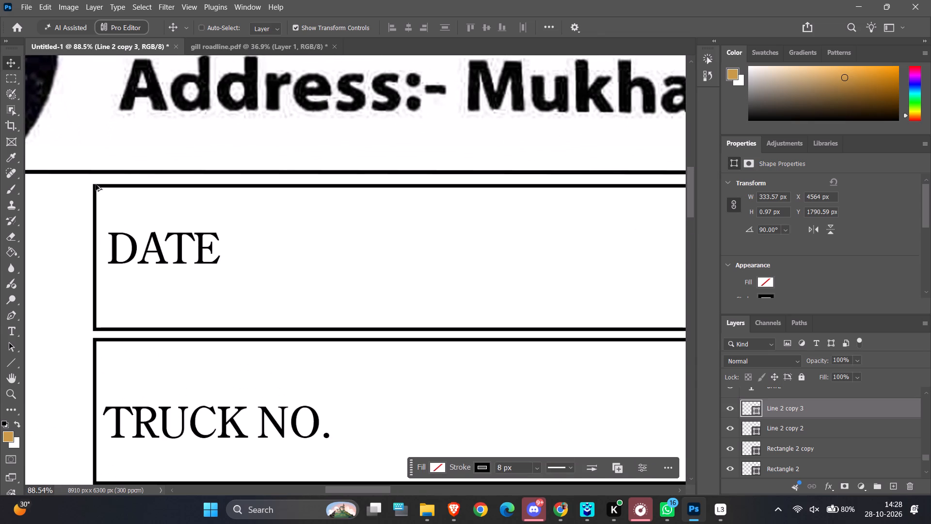
click(96, 184)
drag(104, 196, 109, 200)
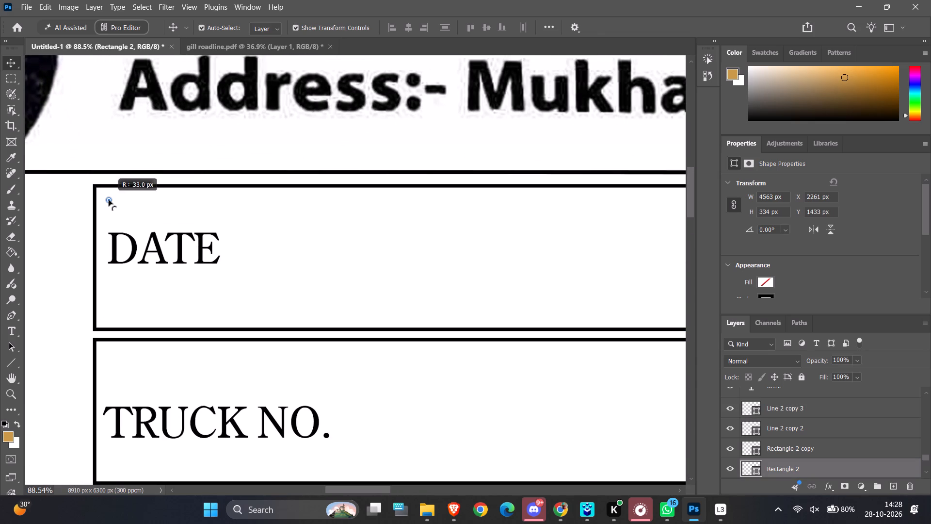
drag(109, 200, 119, 209)
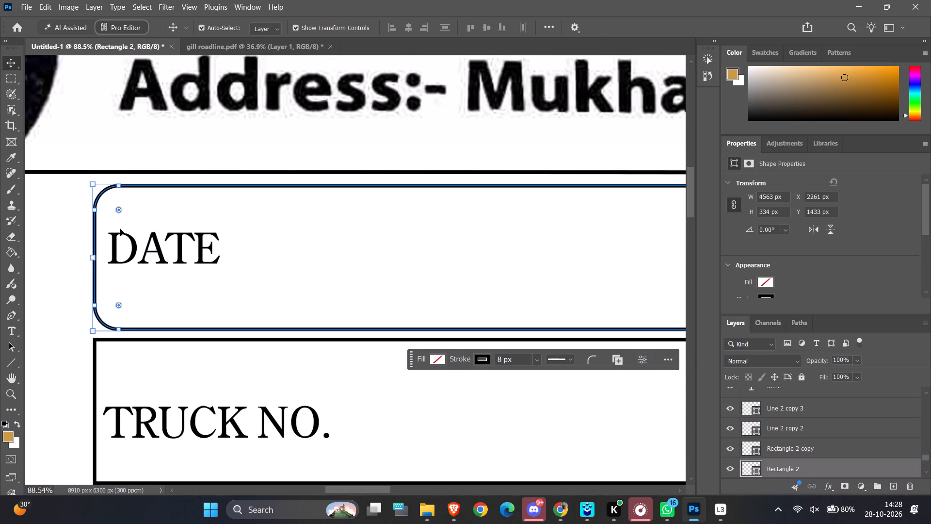
Round the corners of the rectangle around the TRUCK NO. and TO row, similar to the DATE row above.
scroll(120, 333, down, 11)
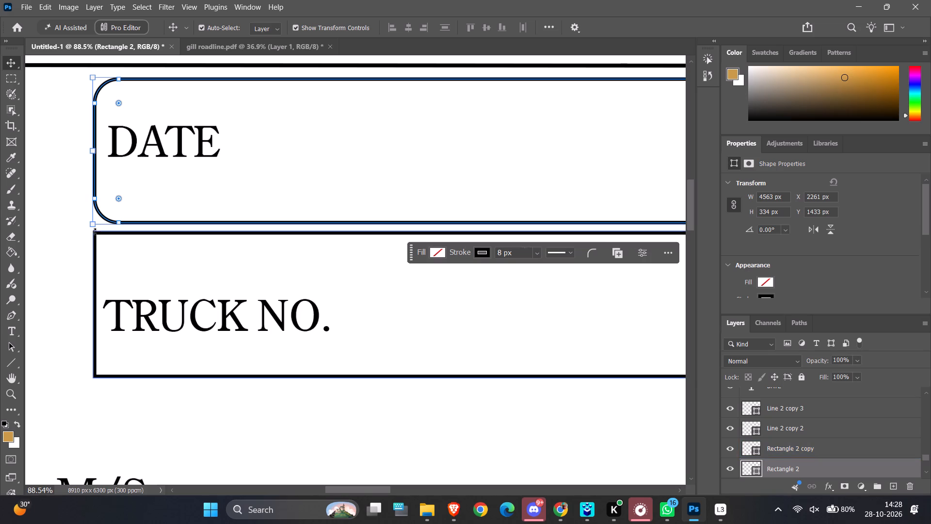
click(69, 240)
click(113, 234)
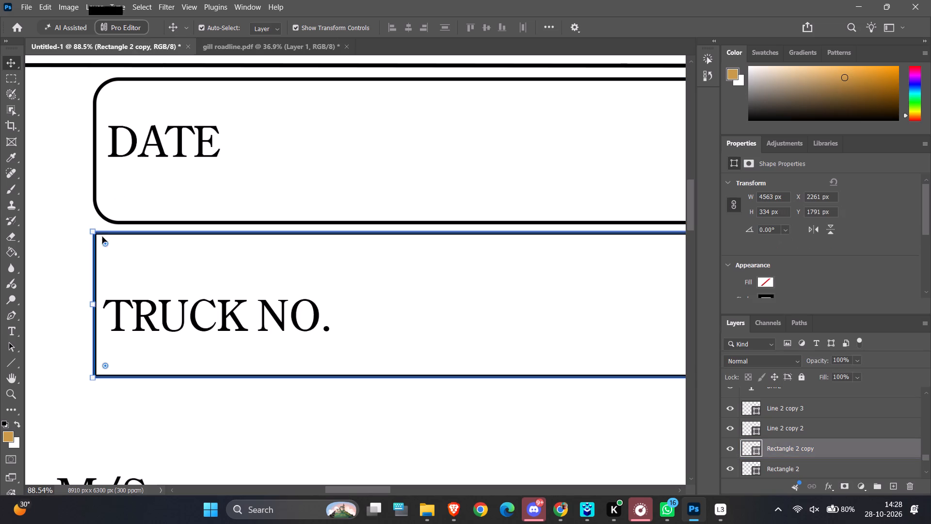
drag(104, 244, 115, 249)
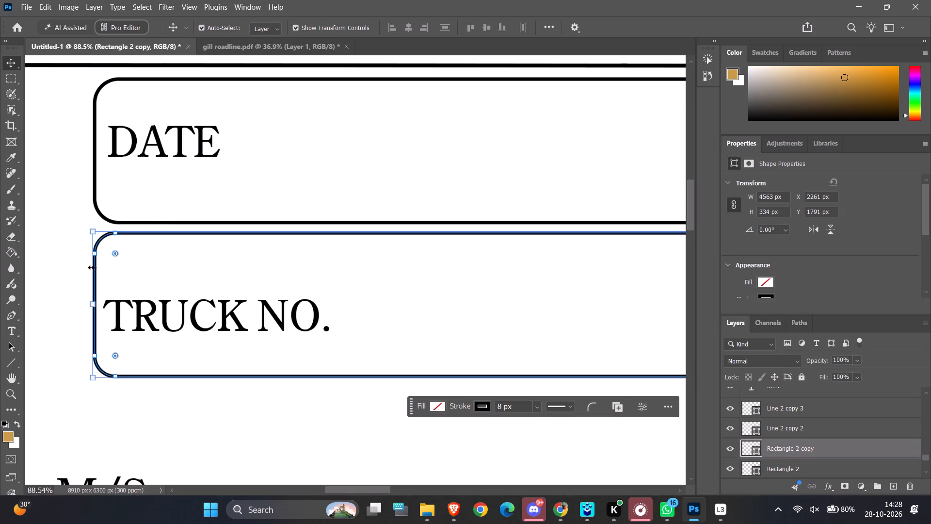
click(116, 255)
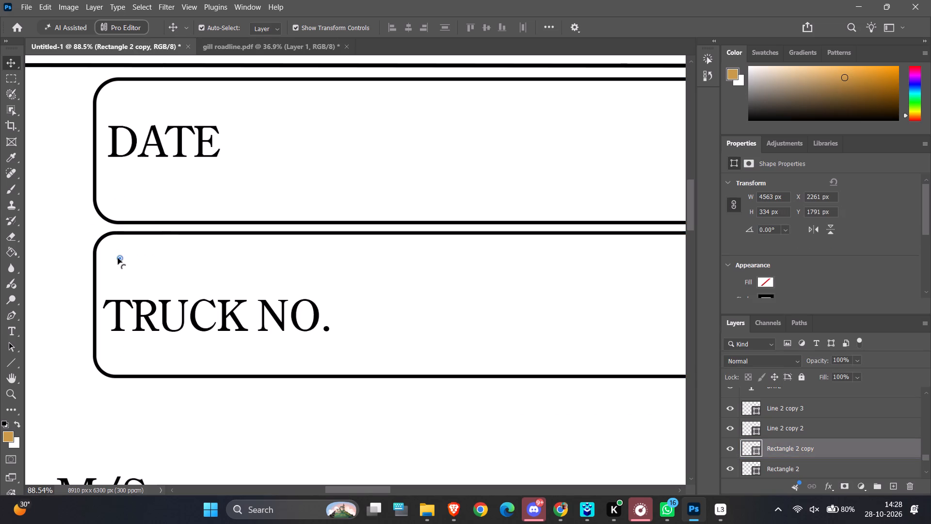
click(78, 265)
Move the GR NO. label from beside the DATE and FROM row to just below the TRUCK NO. label.
ctrl+alt+scroll(78, 265, down, 13)
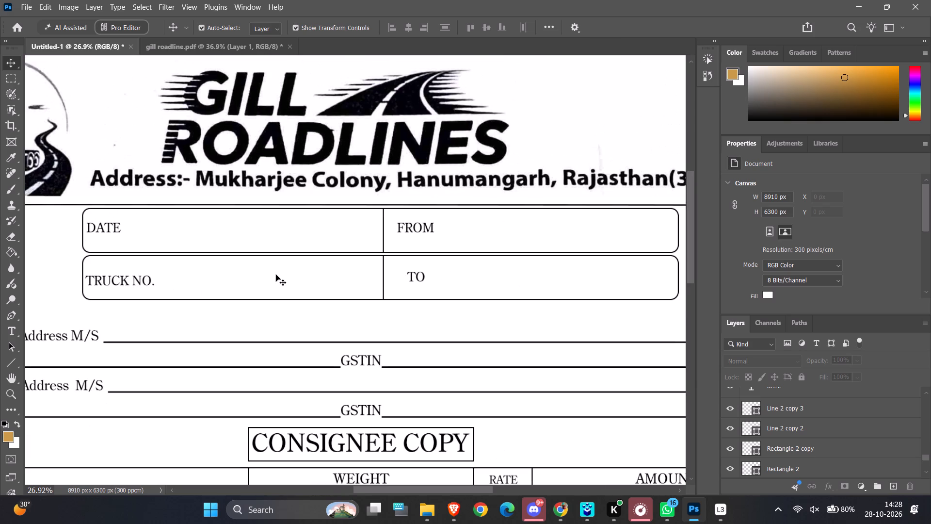
scroll(373, 280, down, 6)
ctrl+scroll(373, 282, down, 6)
ctrl+scroll(440, 245, down, 6)
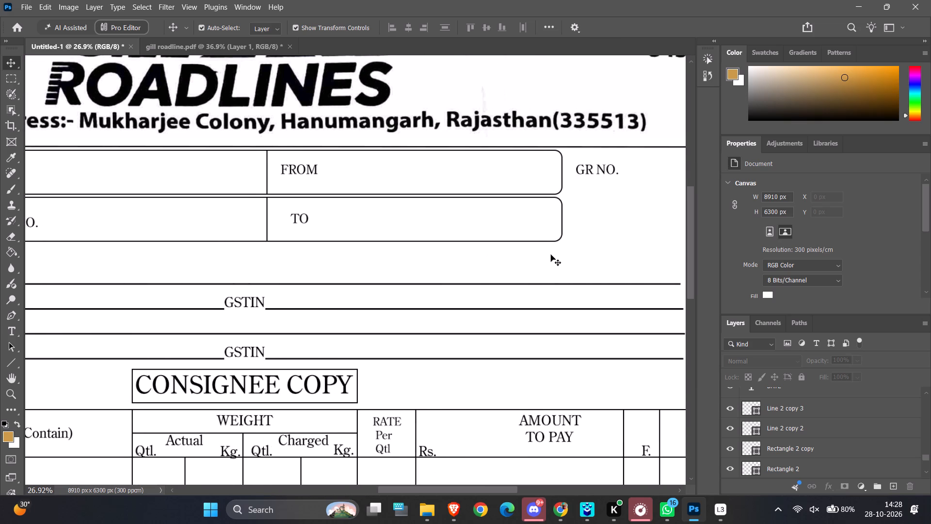
scroll(551, 255, down, 2)
scroll(581, 237, up, 5)
ctrl+scroll(581, 237, up, 7)
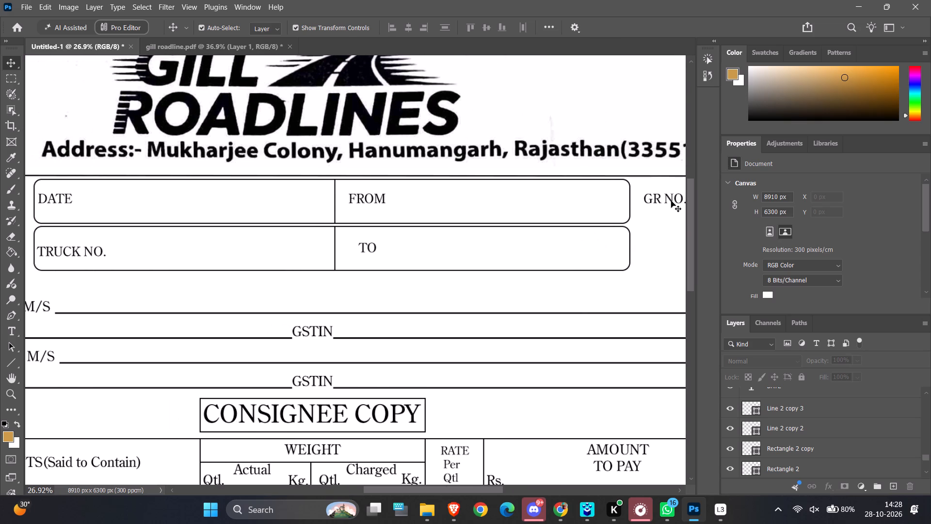
drag(670, 199, 170, 311)
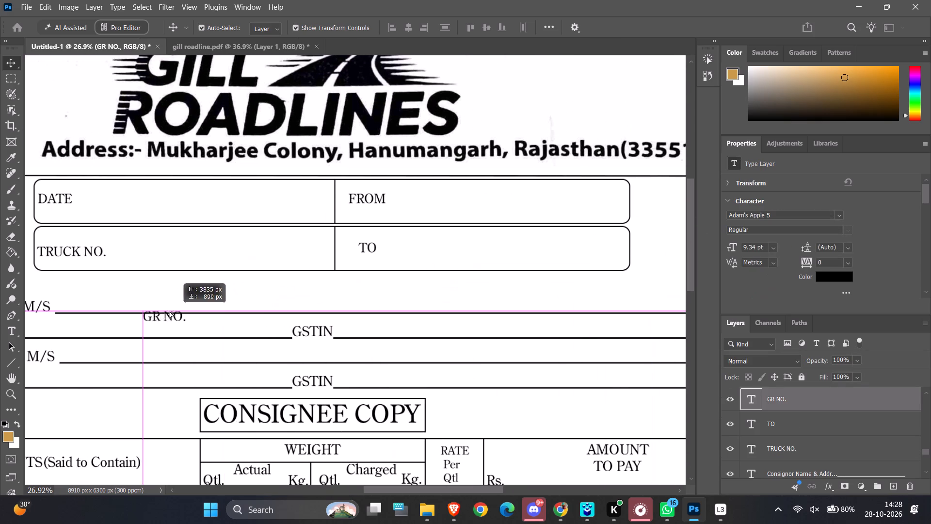
drag(170, 311, 101, 280)
ctrl+scroll(101, 280, up, 14)
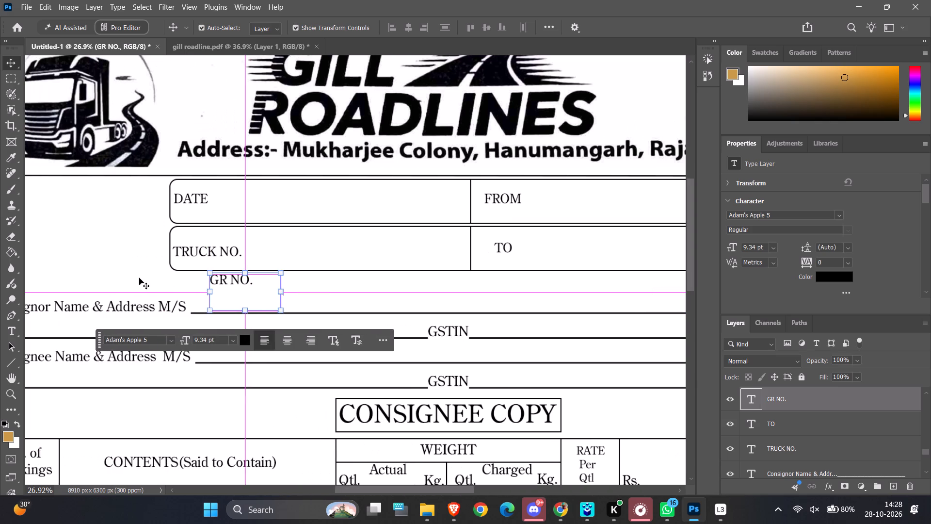
click(139, 278)
scroll(139, 278, down, 5)
ctrl+alt+scroll(463, 300, down, 4)
ctrl+alt+scroll(389, 279, up, 5)
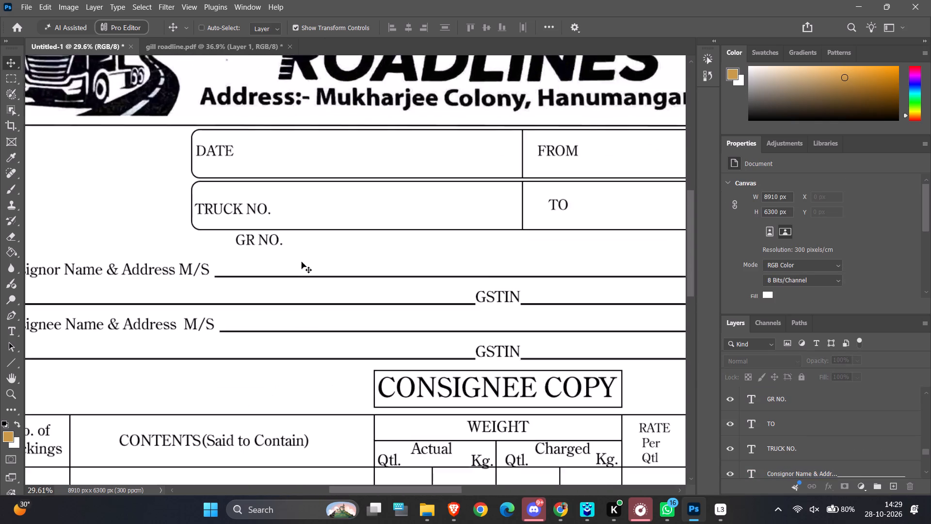
ctrl+alt+scroll(300, 262, up, 3)
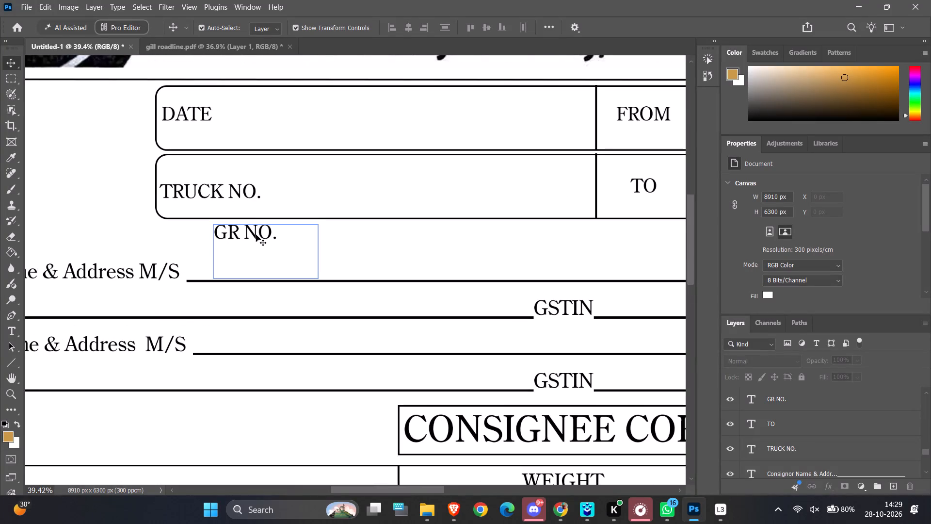
drag(253, 235, 245, 233)
click(383, 252)
Change the signature line above Booking Clerk at the form's bottom to read "For Gill Roadlines".
ctrl+scroll(383, 251, down, 13)
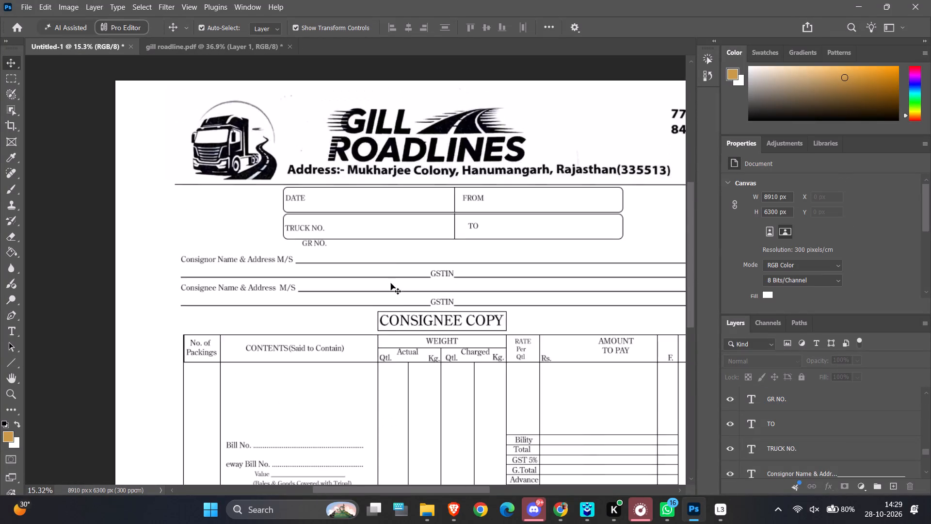
scroll(400, 316, down, 6)
ctrl+scroll(401, 319, down, 6)
scroll(401, 319, down, 6)
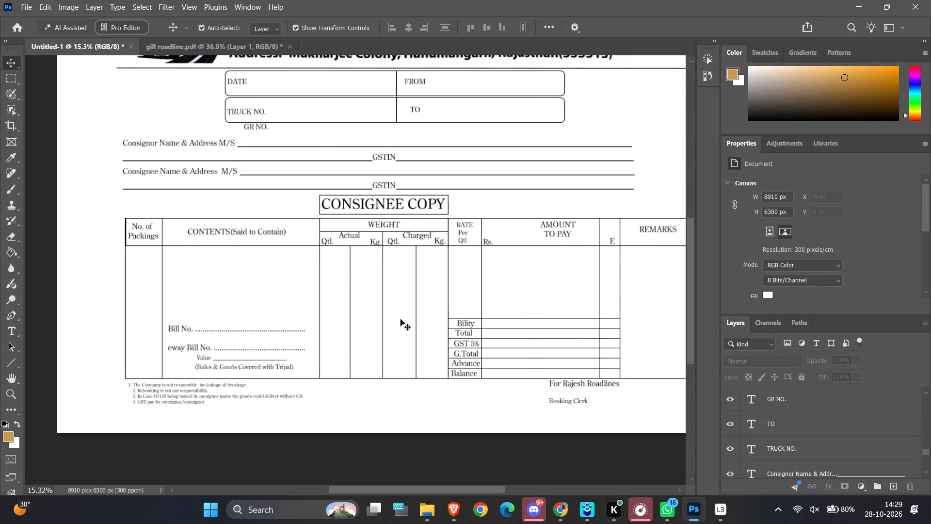
scroll(401, 319, down, 5)
scroll(401, 319, up, 5)
scroll(401, 319, down, 5)
ctrl+scroll(542, 390, down, 13)
scroll(475, 356, up, 2)
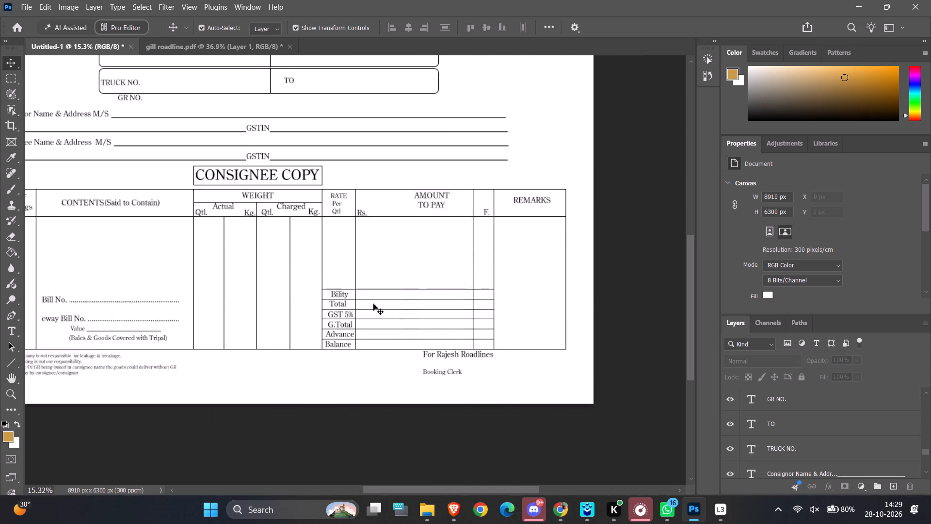
scroll(373, 304, up, 12)
scroll(300, 239, down, 7)
scroll(509, 409, down, 5)
ctrl+alt+scroll(470, 362, up, 8)
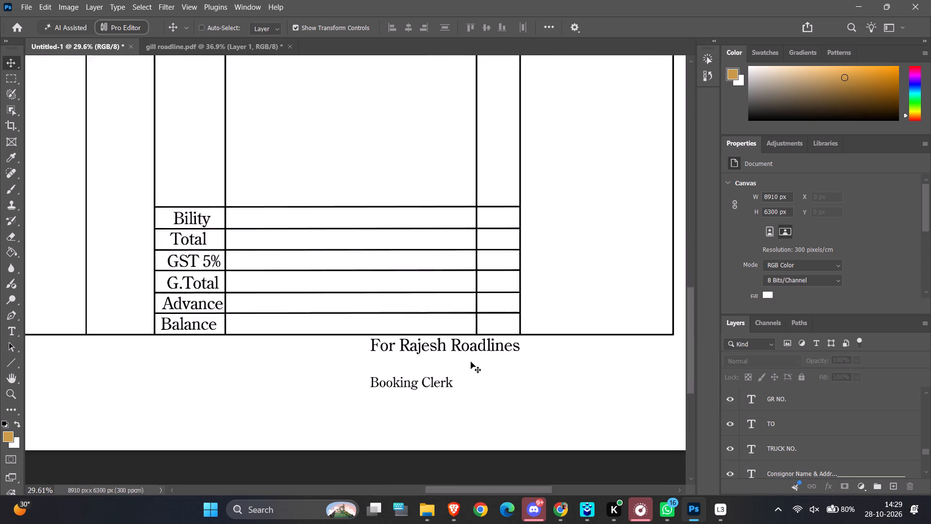
ctrl+alt+scroll(471, 362, up, 8)
double_click(513, 330)
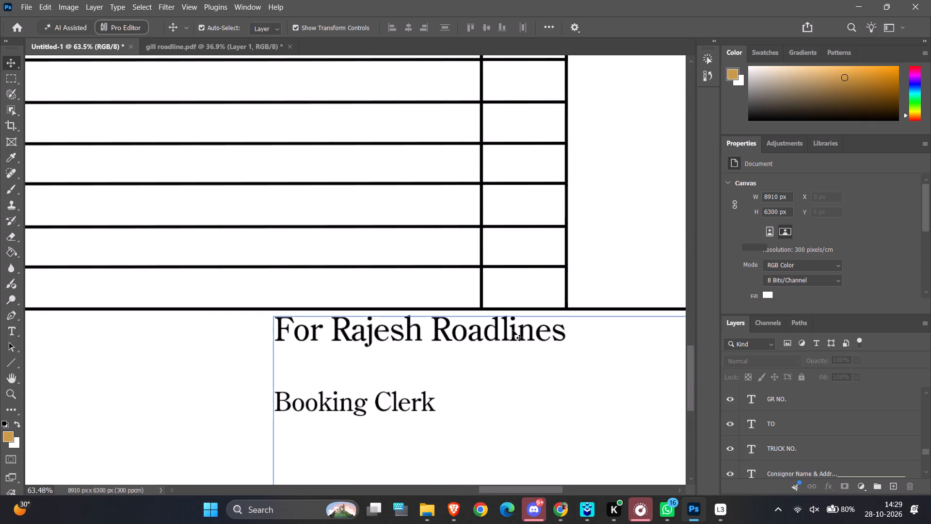
click(567, 334)
drag(567, 334, 358, 328)
key(BackSpace)
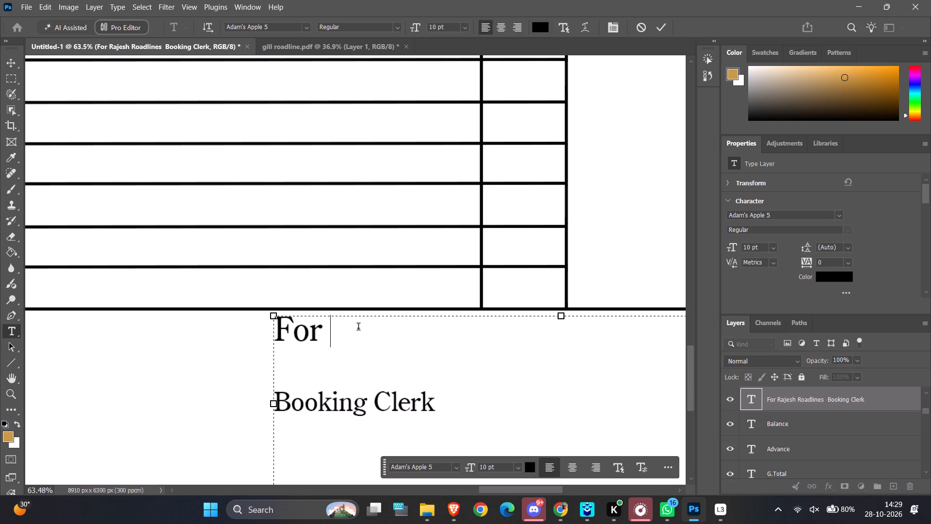
text(ill)
key(space)
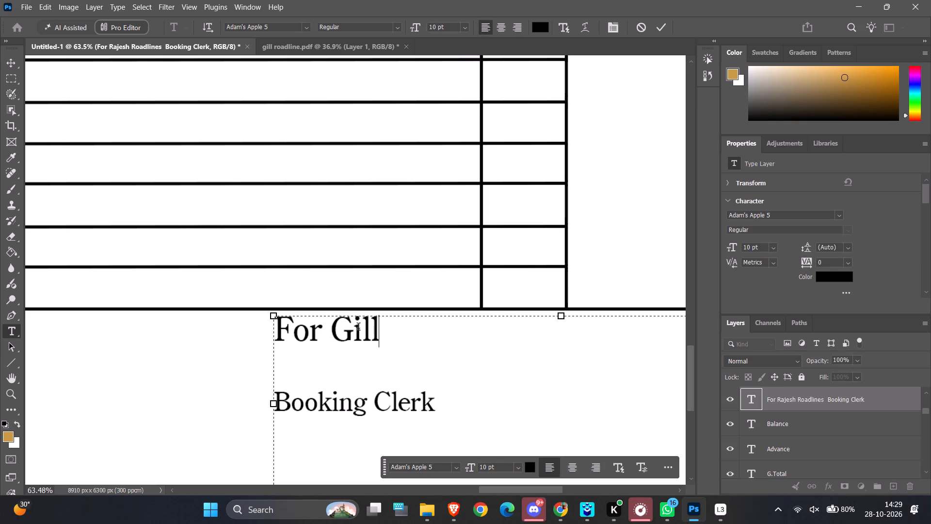
text(oadlib)
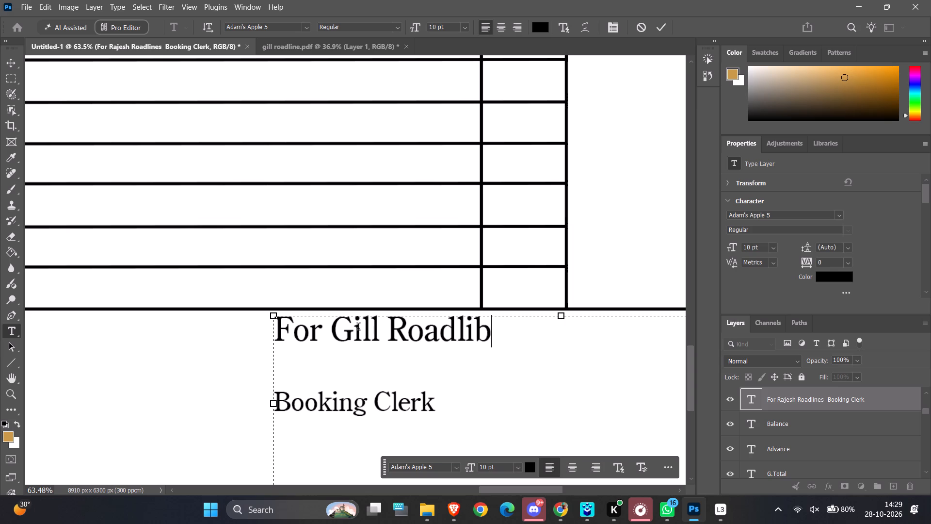
key(BackSpace)
text(nes)
key(space)
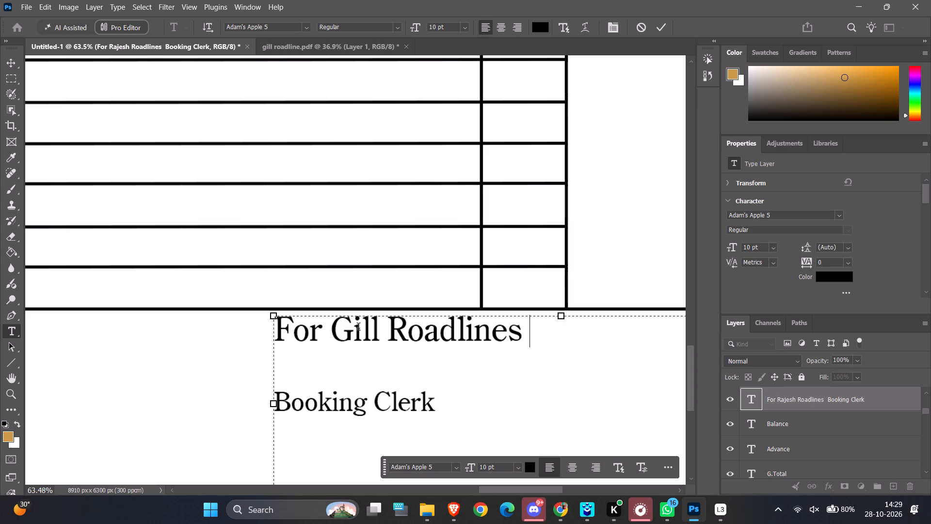
click(191, 362)
Move the "For Gill Roadlines" and Booking Clerk text block right, so it sits beneath the REMARKS column.
ctrl+scroll(191, 362, down, 7)
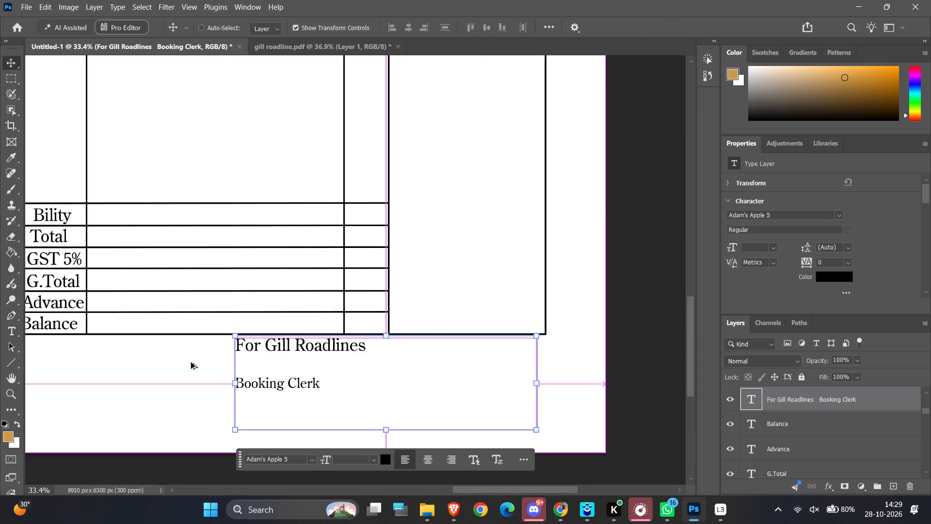
ctrl+alt+scroll(191, 362, down, 5)
click(123, 356)
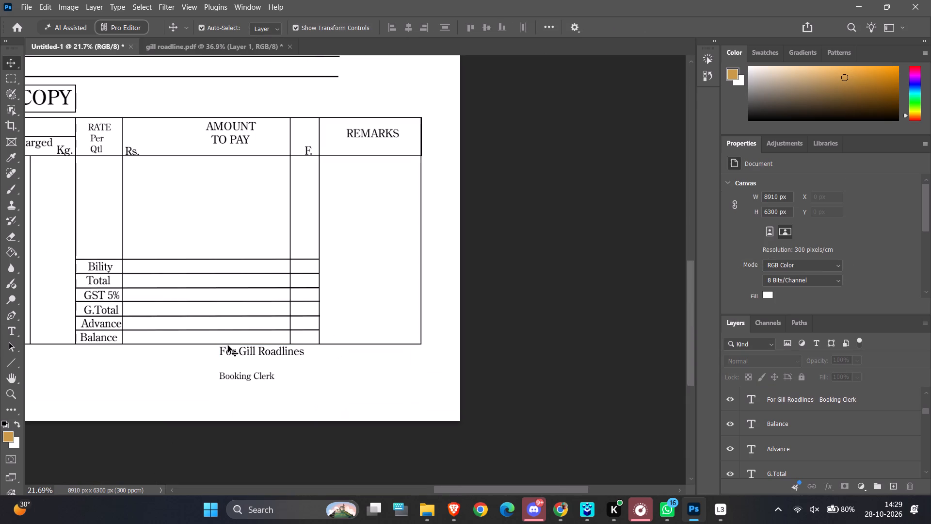
drag(251, 352, 353, 353)
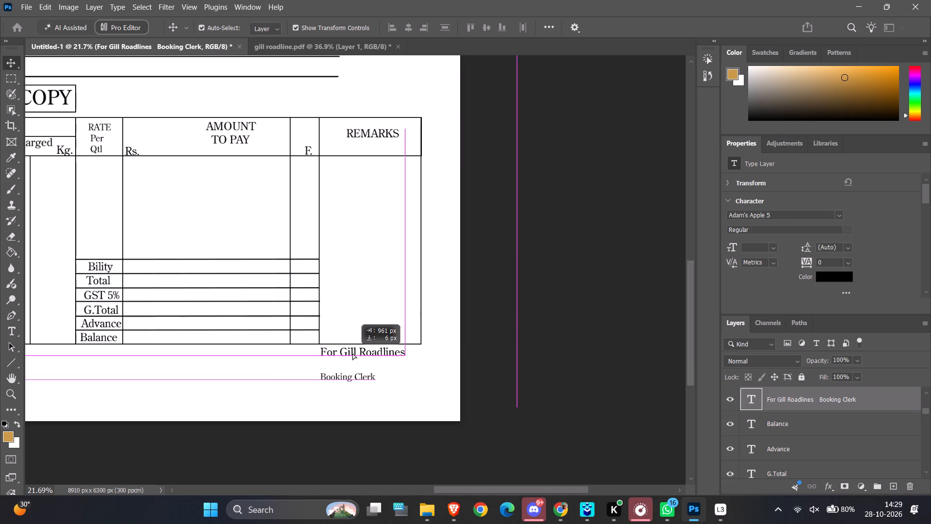
drag(353, 353, 361, 354)
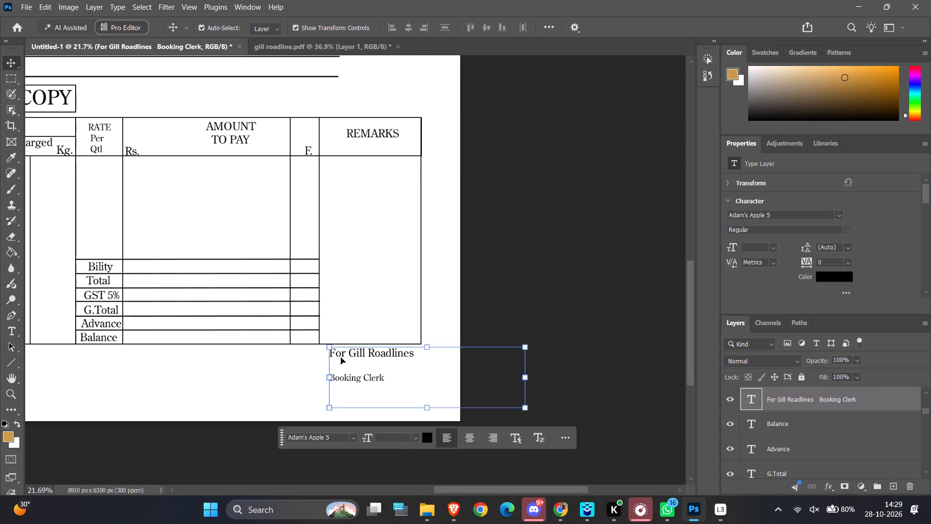
click(281, 378)
Round the corners of the table's header-row rectangle, starting at the No. of Packings cell.
ctrl+alt+scroll(281, 378, down, 6)
ctrl+scroll(159, 367, up, 20)
ctrl+scroll(159, 367, up, 2)
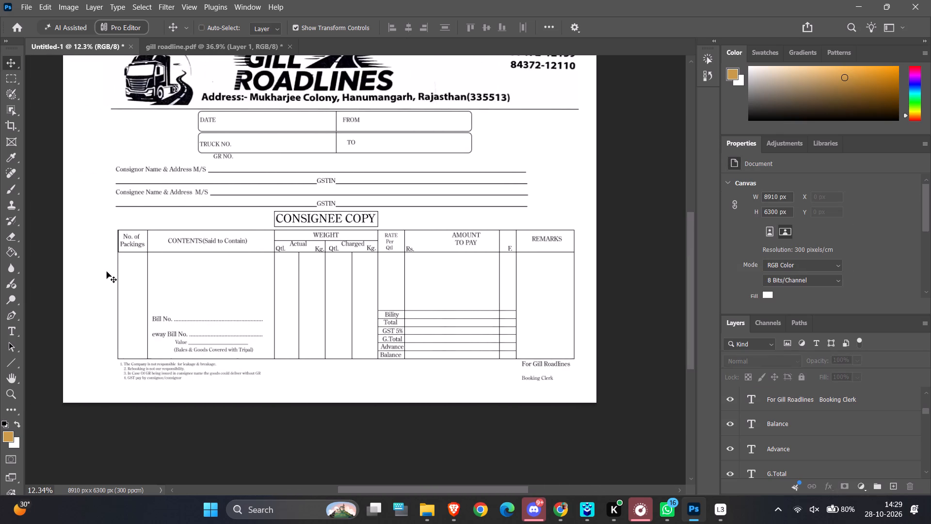
scroll(107, 272, down, 3)
ctrl+alt+scroll(398, 173, up, 19)
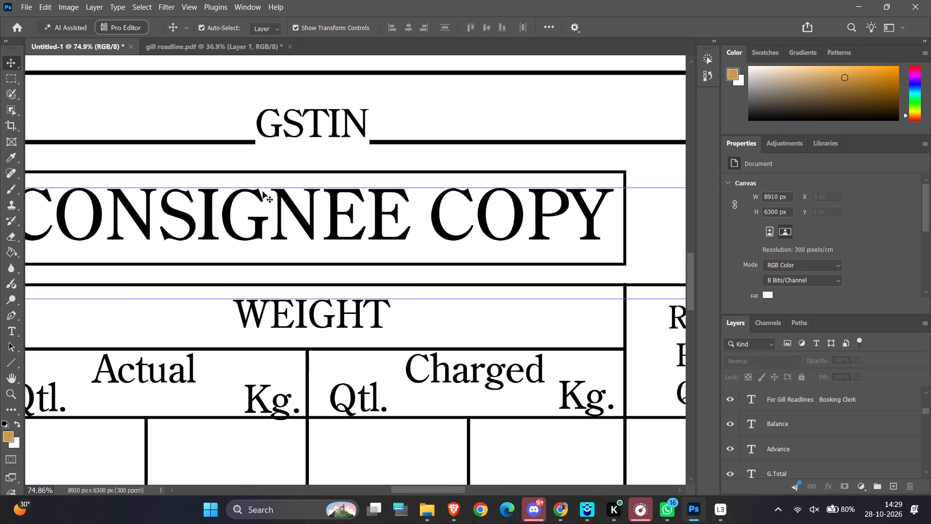
ctrl+alt+scroll(262, 189, down, 13)
ctrl+alt+scroll(192, 227, down, 6)
scroll(178, 244, down, 7)
ctrl+alt+scroll(202, 258, down, 6)
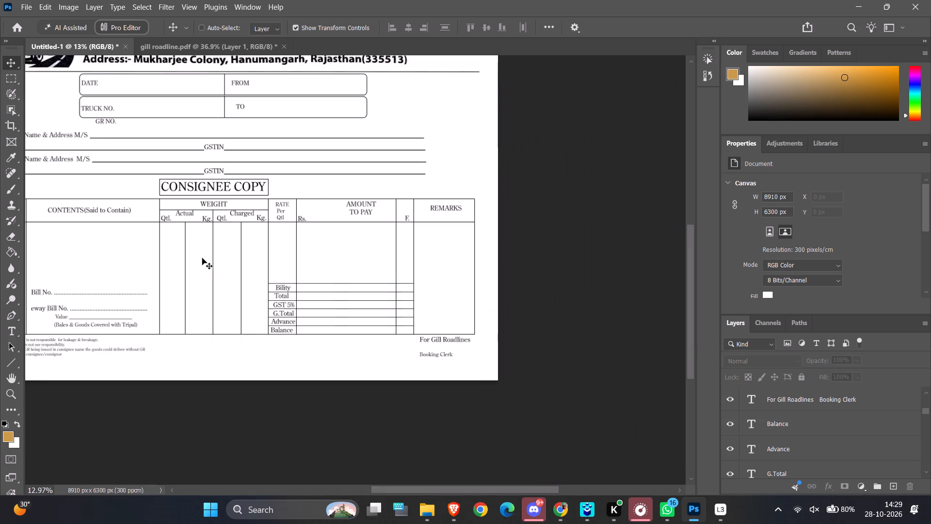
scroll(121, 369, up, 20)
scroll(121, 369, up, 6)
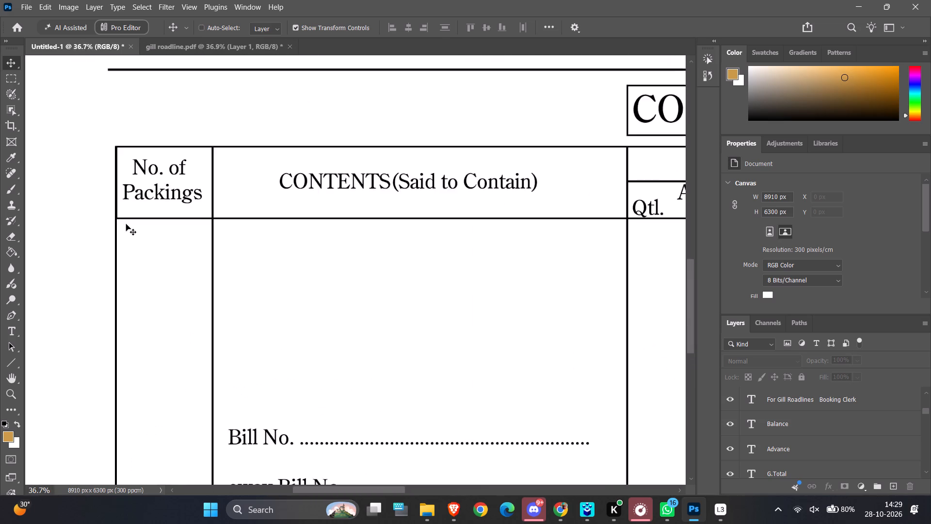
scroll(126, 224, up, 7)
ctrl+alt+scroll(111, 104, up, 5)
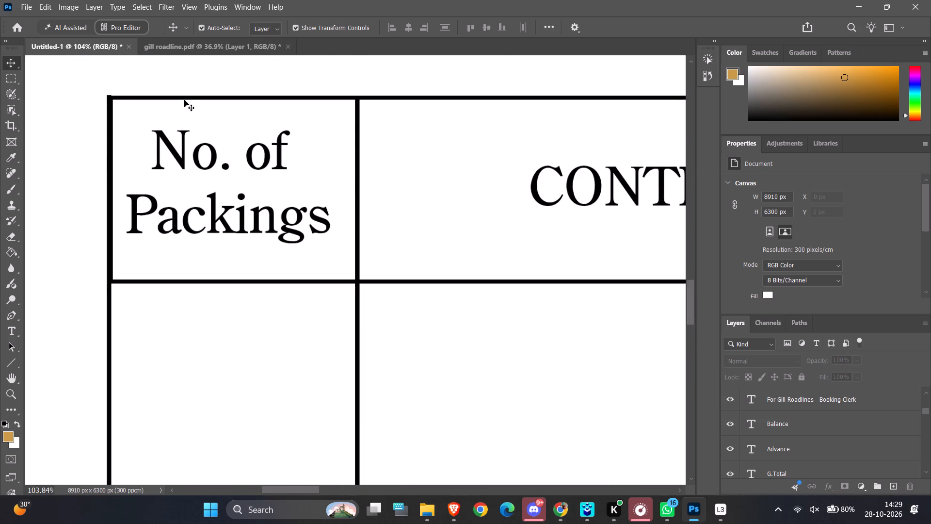
click(185, 99)
drag(120, 107, 123, 109)
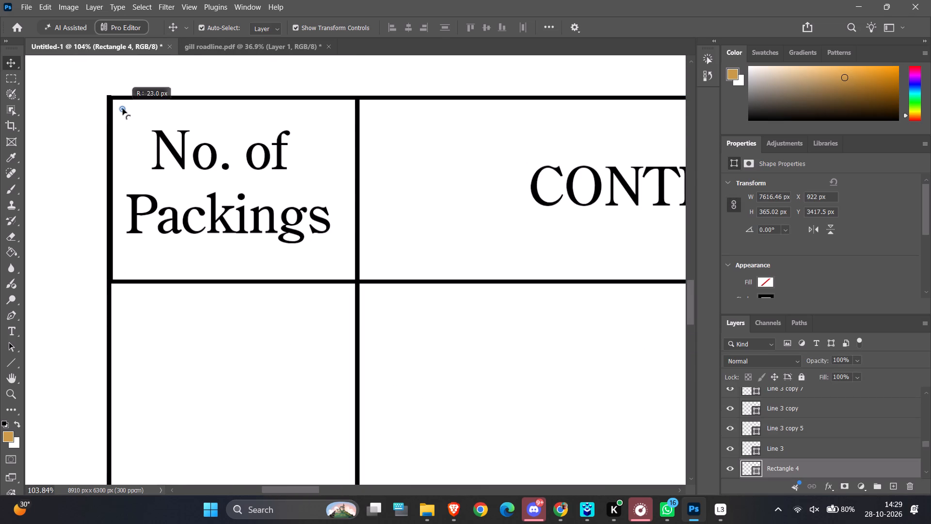
drag(123, 109, 128, 118)
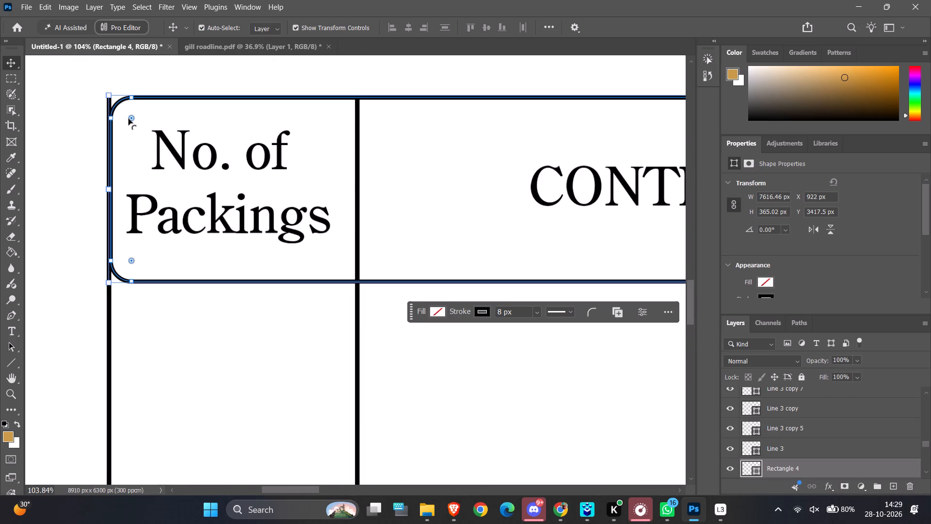
click(77, 98)
Shorten the table's left border line from its top end to about 2095 px, so it starts below the header's rounded corner.
ctrl+alt+scroll(134, 100, up, 6)
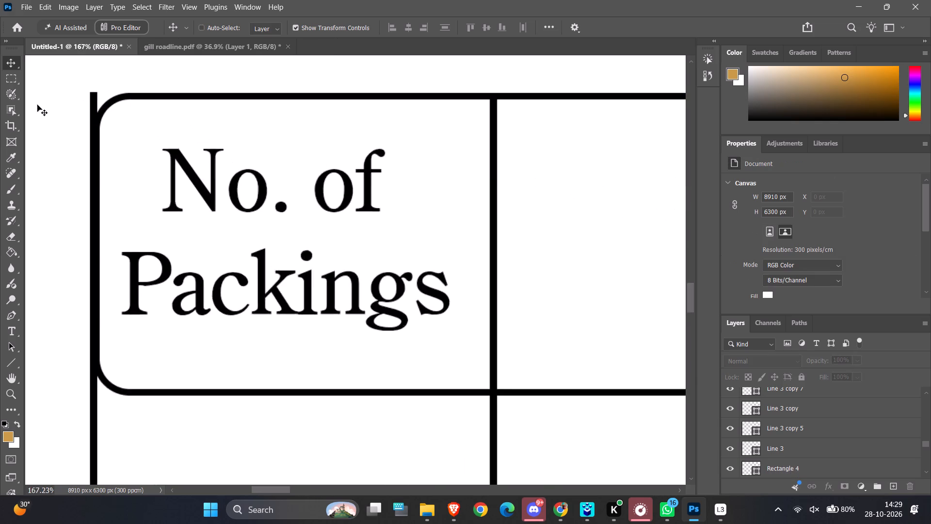
ctrl+alt+scroll(37, 105, up, 4)
ctrl+alt+scroll(103, 108, up, 5)
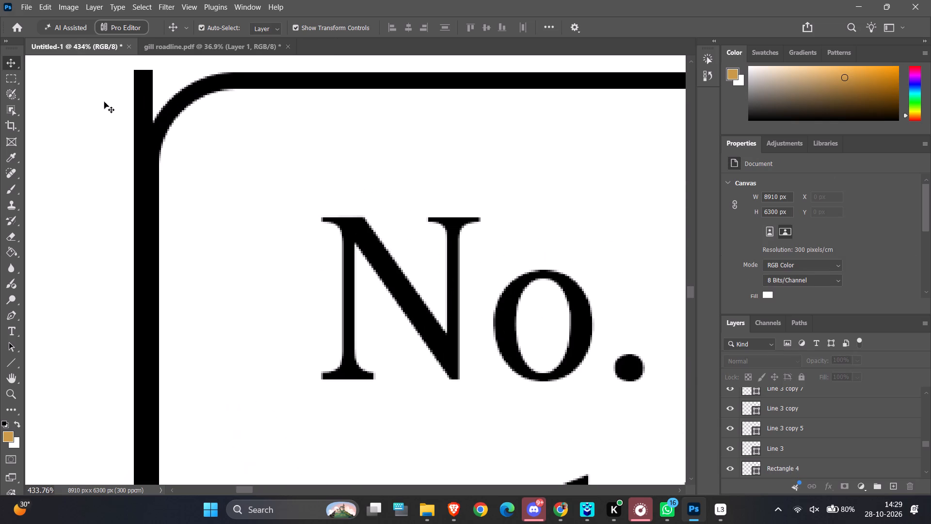
click(150, 96)
click(142, 70)
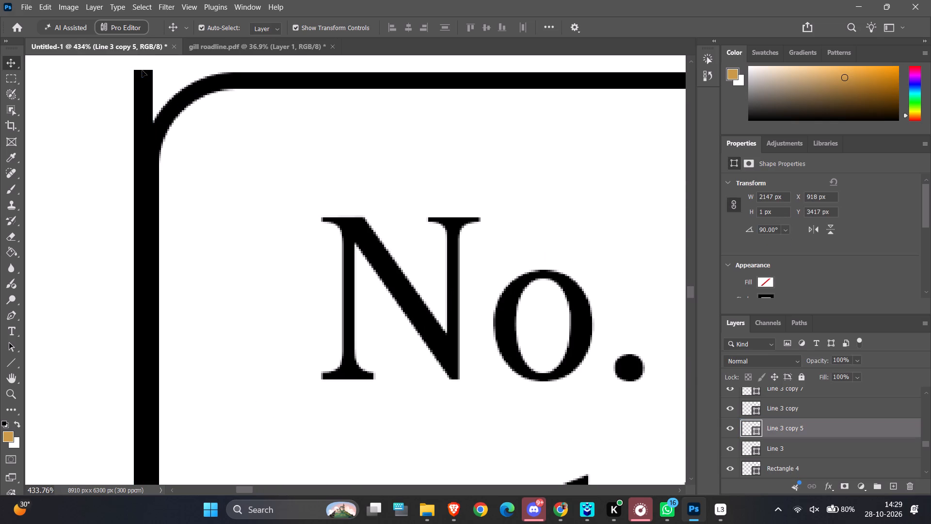
scroll(144, 75, up, 4)
ctrl+alt+scroll(145, 124, up, 2)
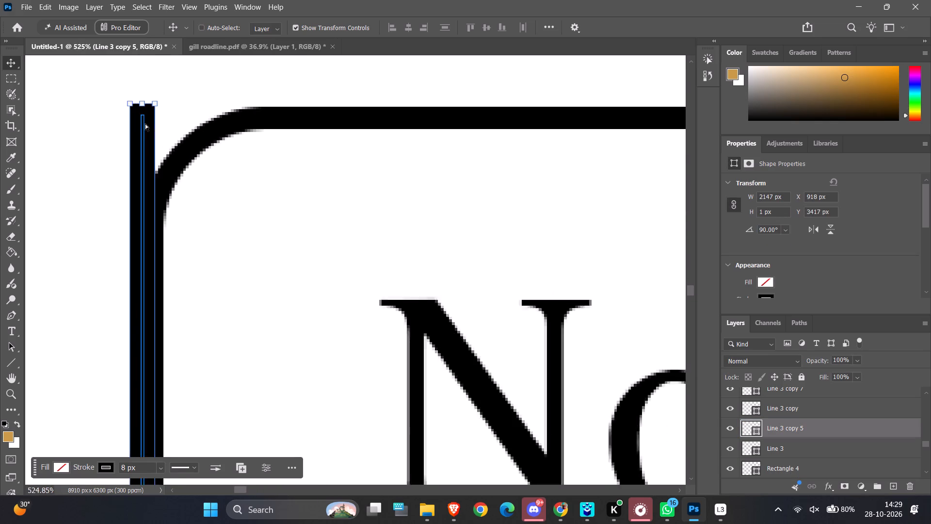
ctrl+alt+scroll(145, 124, up, 7)
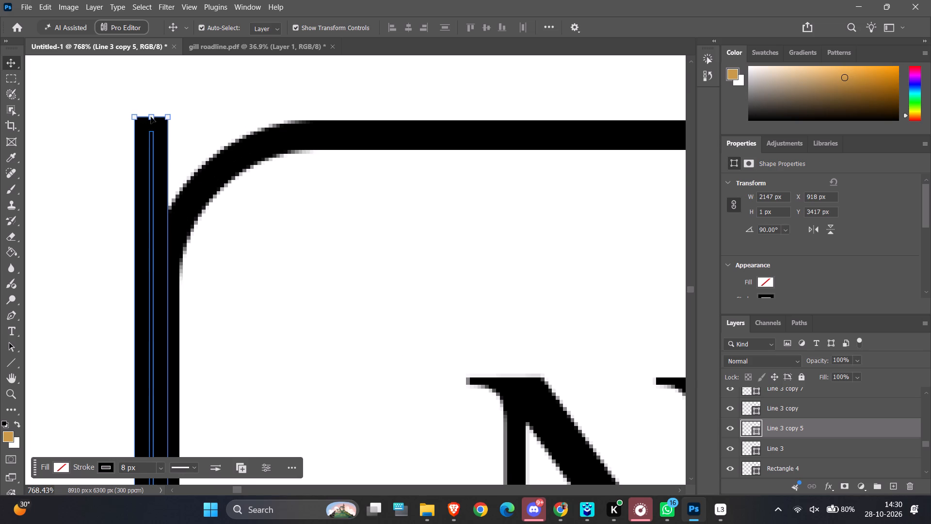
ctrl+scroll(145, 119, up, 9)
ctrl+alt+scroll(241, 156, up, 11)
scroll(209, 141, up, 7)
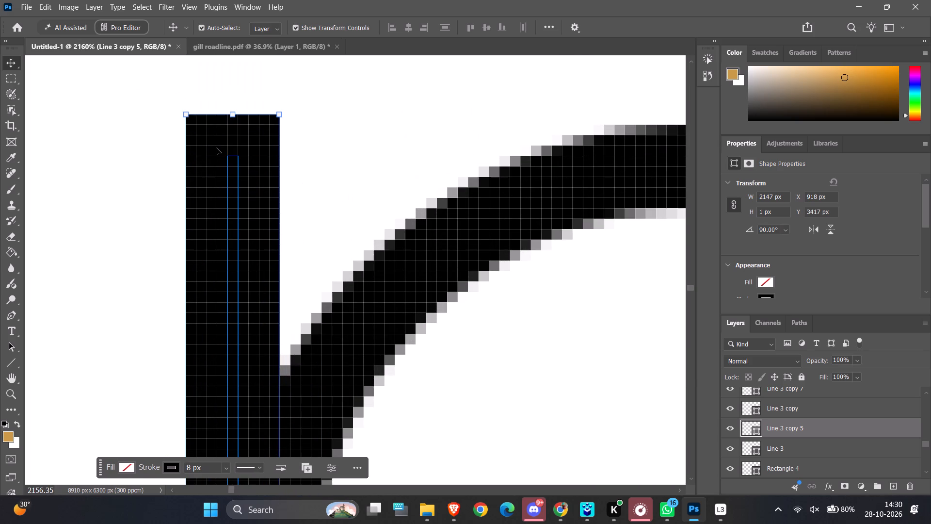
click(232, 115)
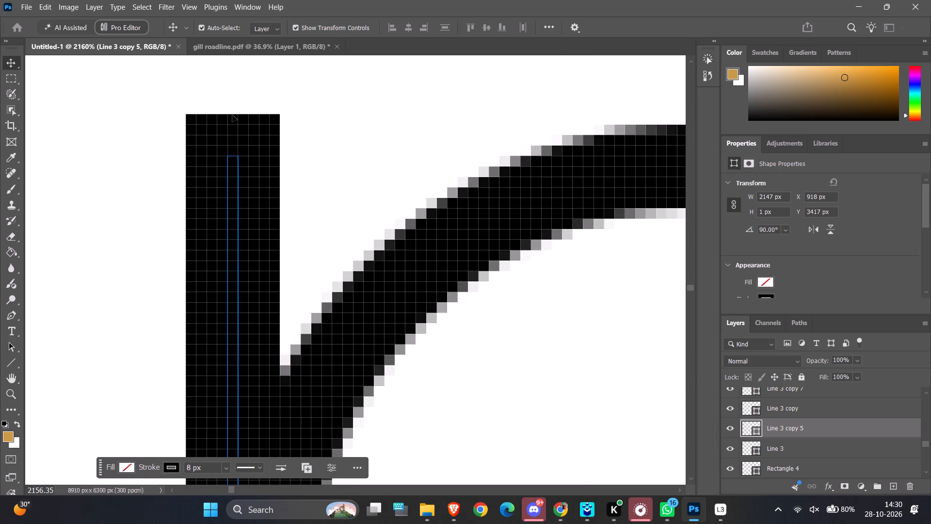
drag(229, 113, 218, 344)
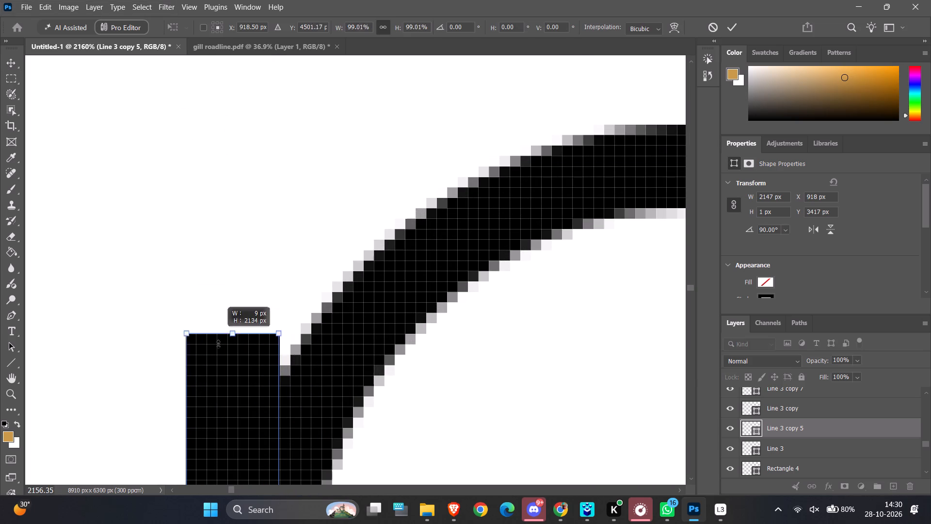
drag(218, 344, 226, 400)
scroll(226, 400, down, 20)
scroll(226, 400, down, 7)
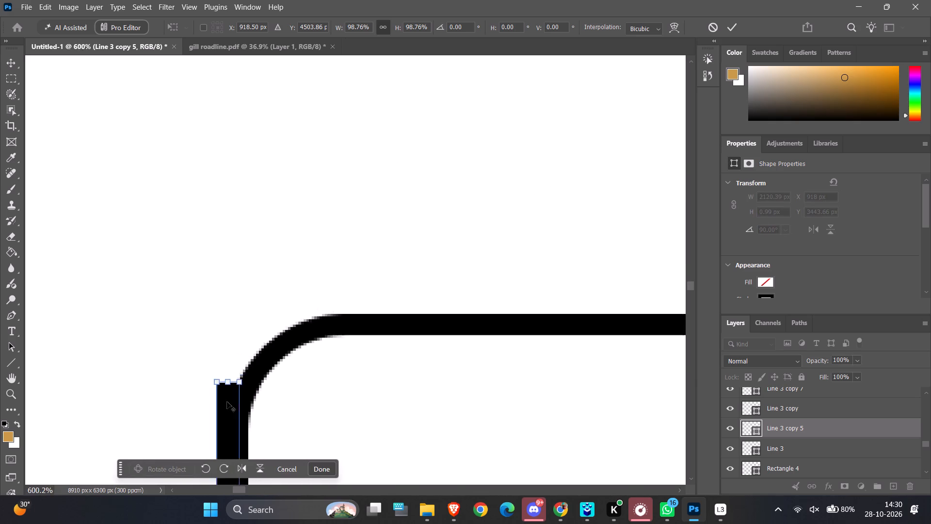
scroll(227, 402, down, 14)
ctrl+alt+scroll(221, 299, up, 20)
ctrl+alt+scroll(221, 299, up, 1)
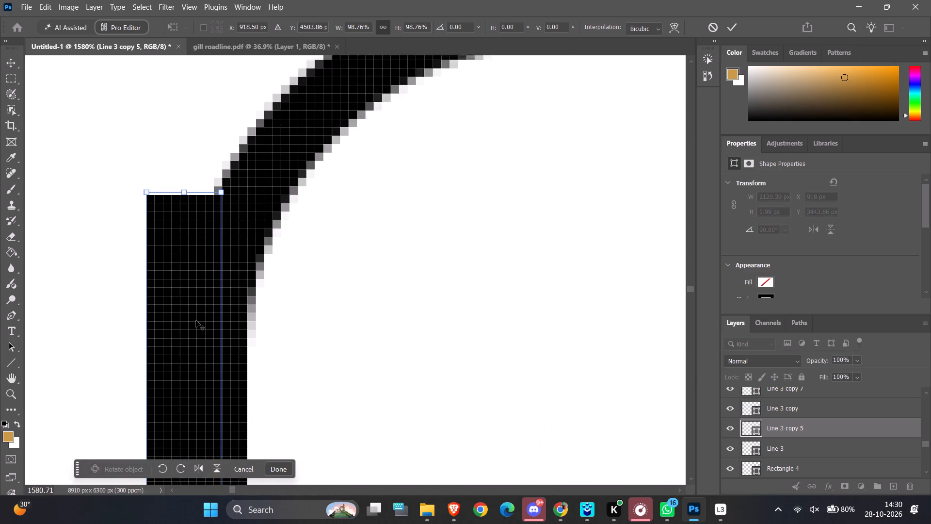
drag(183, 165, 183, 168)
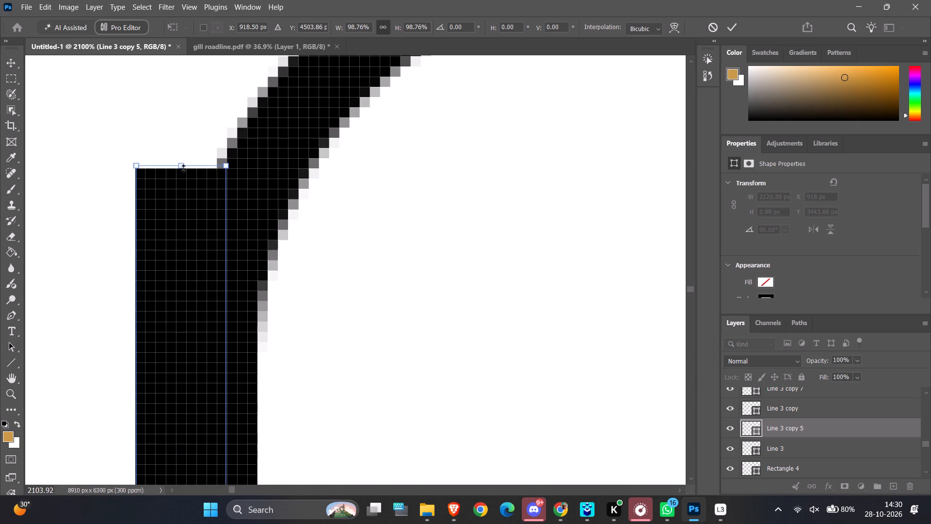
drag(183, 168, 193, 428)
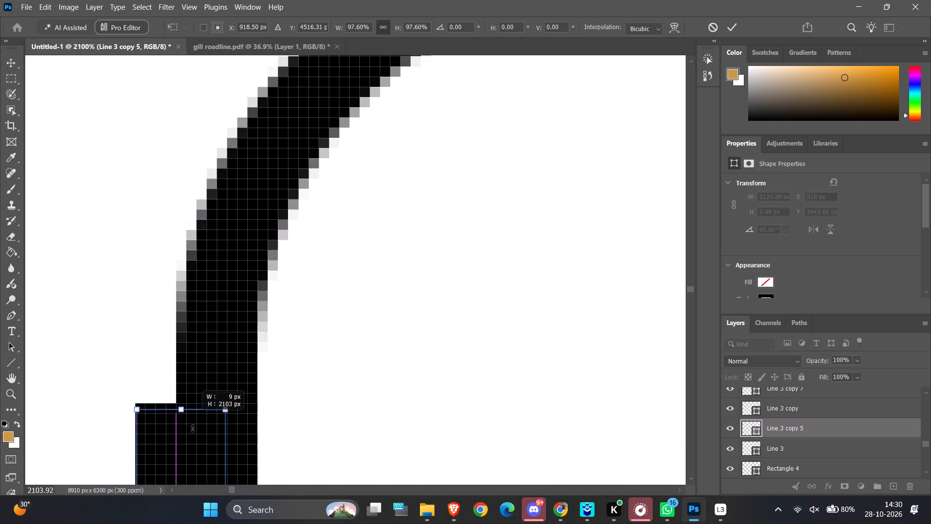
drag(193, 428, 193, 434)
ctrl+alt+scroll(193, 434, down, 14)
click(305, 406)
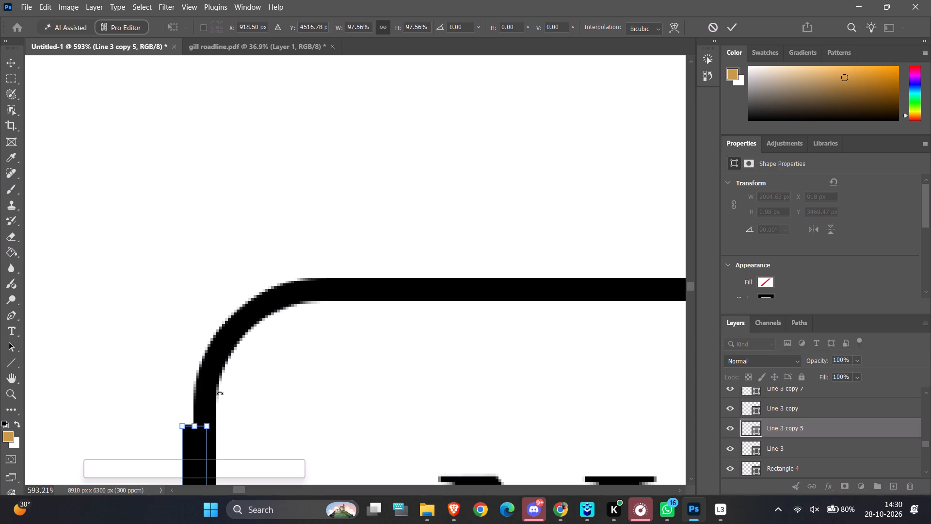
click(293, 468)
scroll(339, 389, down, 20)
scroll(339, 389, down, 4)
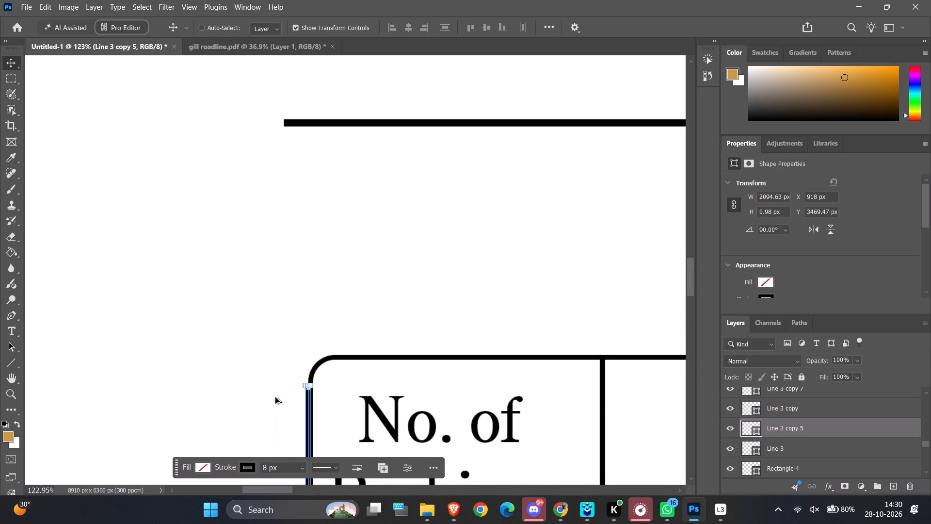
click(162, 401)
Nudge the table's left border line 3 px right to line it up with the rounded header rectangle's left edge.
scroll(162, 401, down, 20)
scroll(162, 401, down, 13)
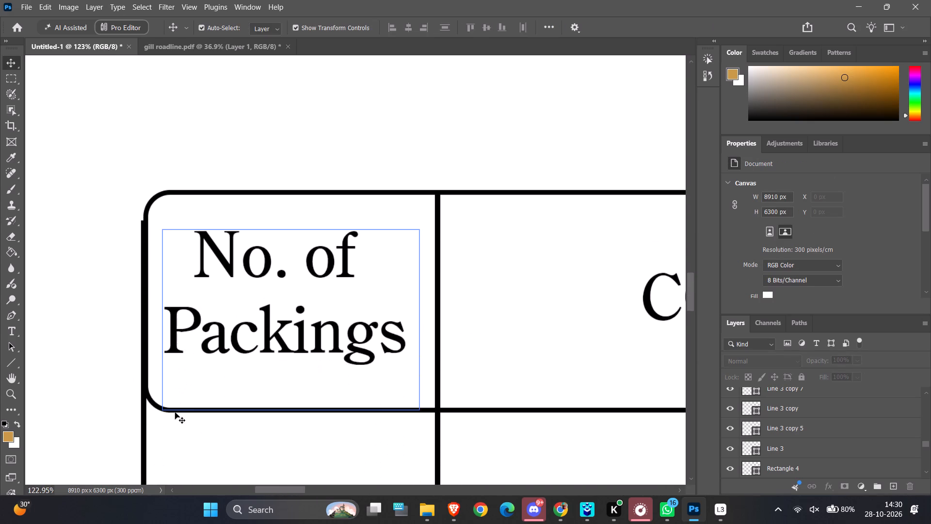
scroll(175, 412, down, 7)
scroll(172, 426, down, 20)
scroll(172, 426, down, 14)
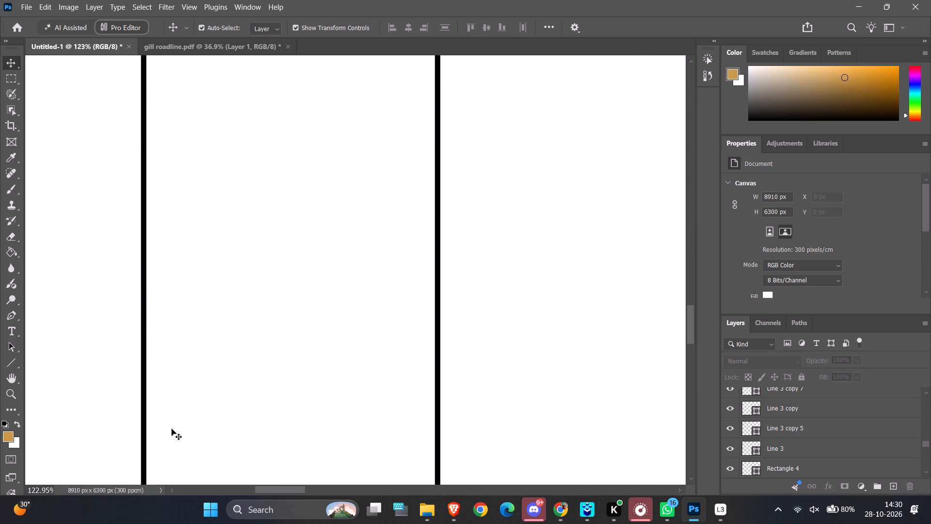
scroll(172, 429, down, 20)
scroll(172, 429, down, 1)
ctrl+alt+scroll(172, 429, down, 20)
ctrl+alt+scroll(172, 429, down, 1)
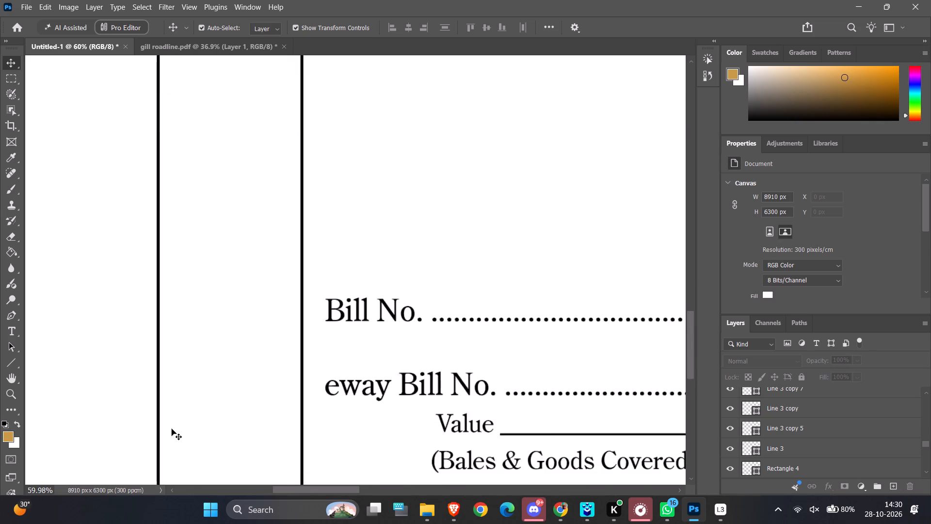
ctrl+alt+scroll(172, 429, down, 14)
scroll(172, 429, up, 20)
scroll(172, 429, up, 8)
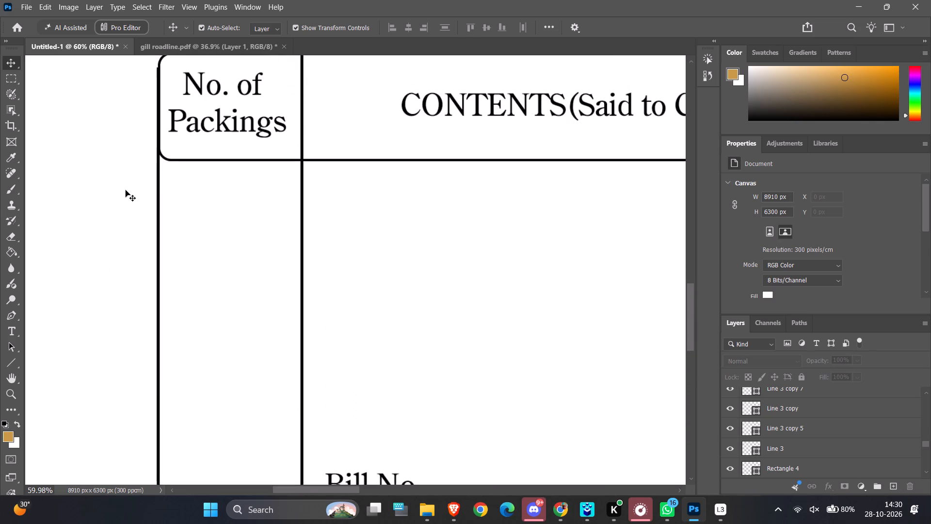
scroll(126, 190, up, 4)
ctrl+alt+scroll(171, 222, up, 20)
ctrl+alt+scroll(171, 222, up, 10)
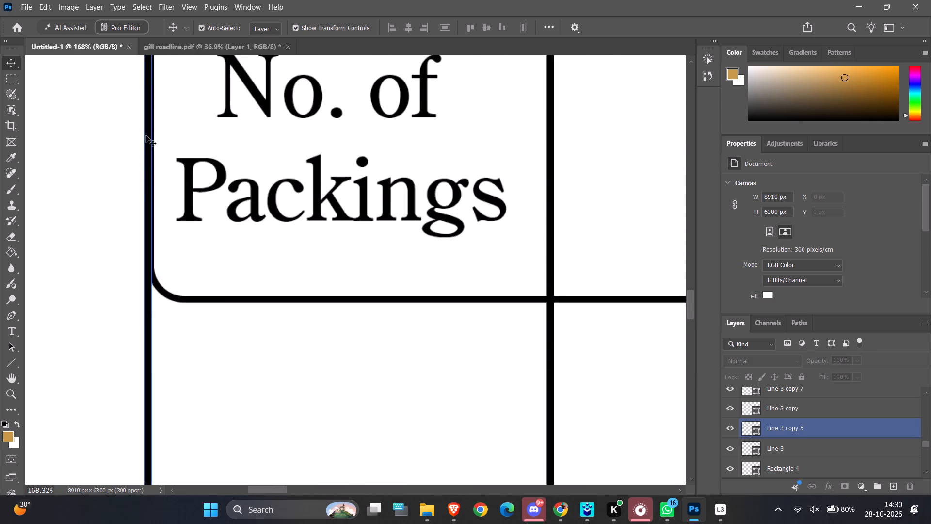
ctrl+alt+scroll(146, 135, up, 3)
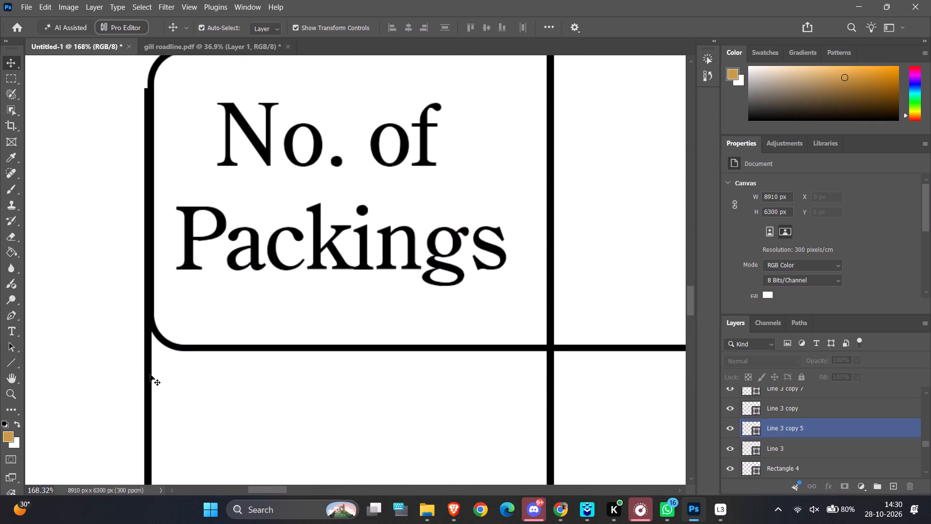
click(150, 375)
key(Right)
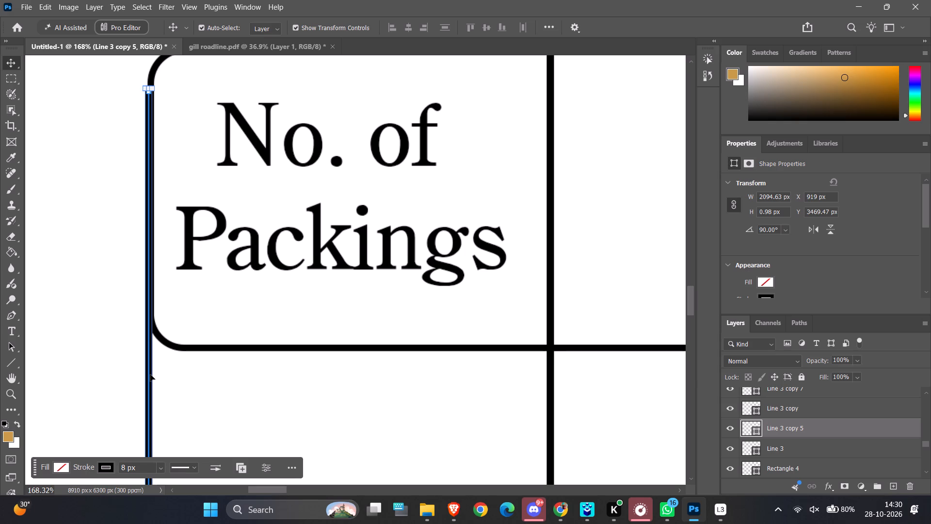
key(Right)
click(203, 386)
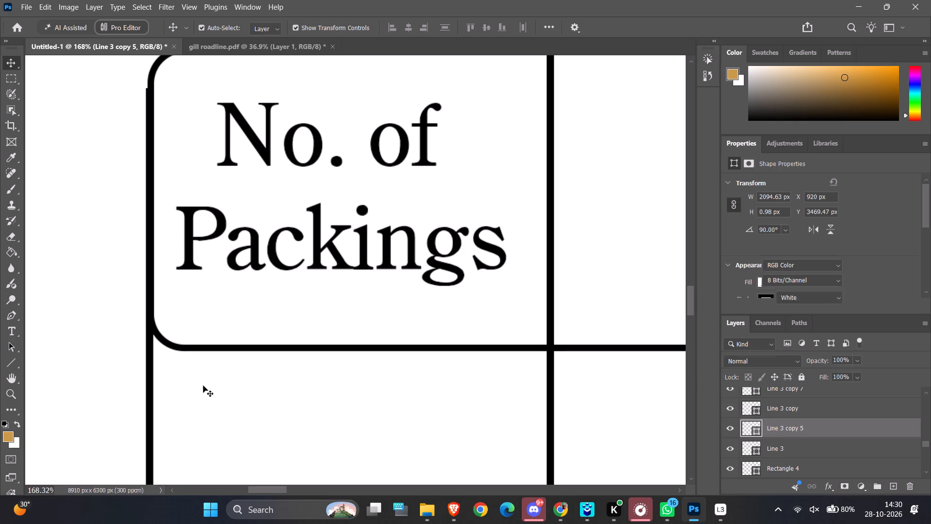
click(153, 380)
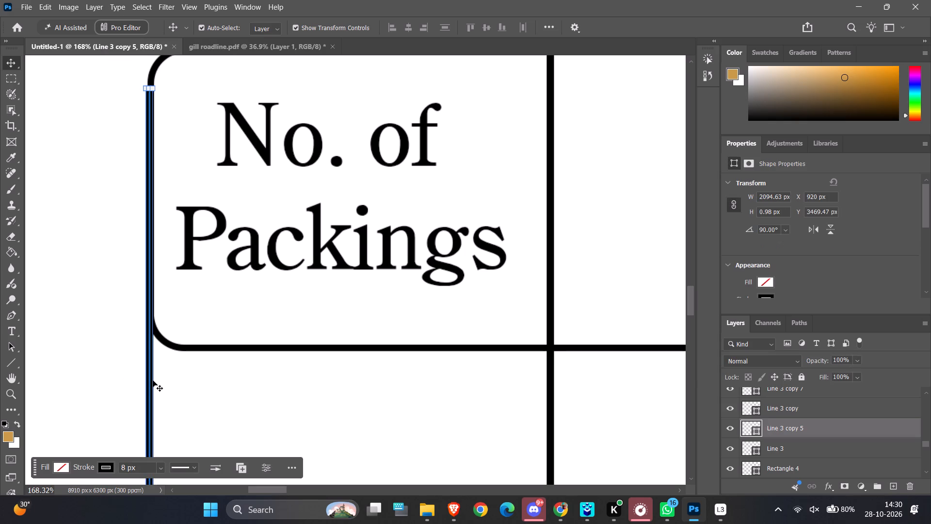
key(Right)
key(Right)
click(204, 412)
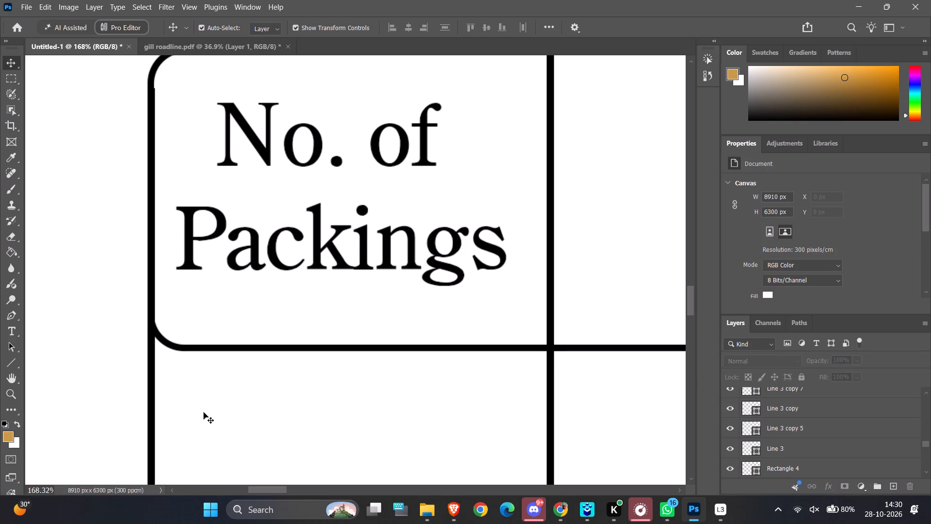
click(150, 406)
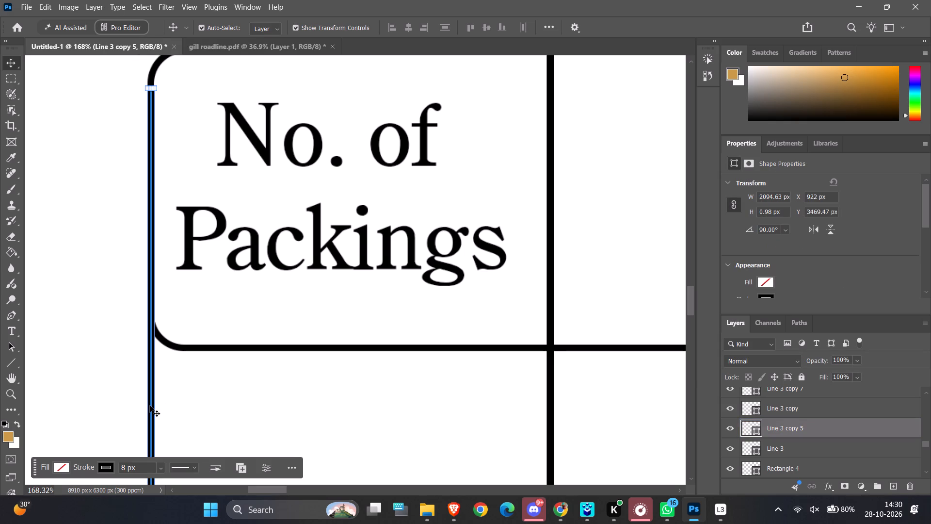
key(Left)
click(215, 429)
Shorten the table's right border line beside REMARKS from its top end to about 2096 px, so it starts below the rounded corner.
ctrl+alt+scroll(215, 429, down, 6)
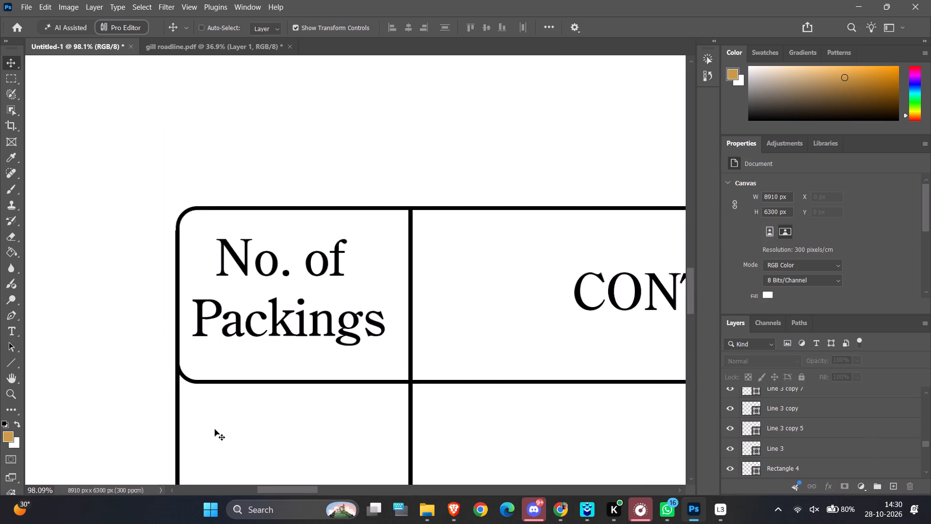
ctrl+alt+scroll(215, 429, down, 7)
scroll(215, 429, down, 20)
scroll(215, 429, down, 18)
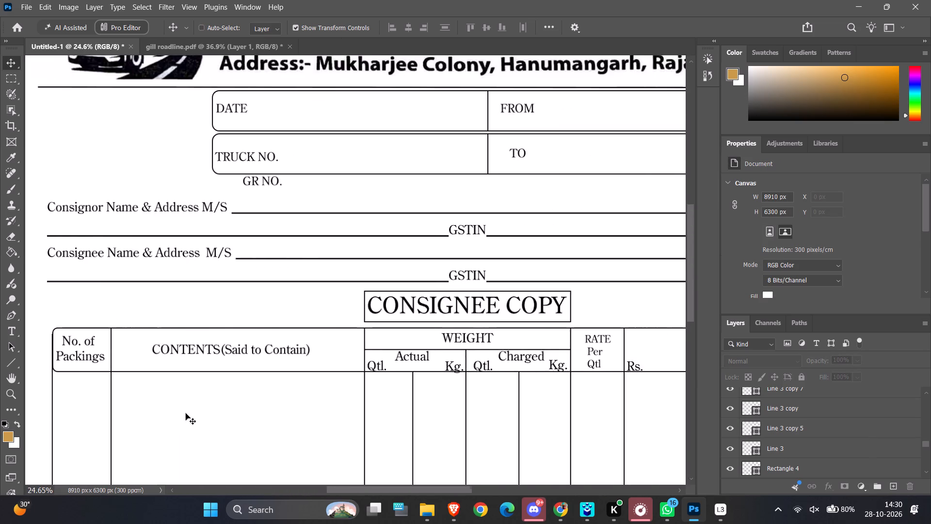
scroll(186, 413, down, 7)
scroll(302, 389, down, 20)
scroll(302, 389, down, 15)
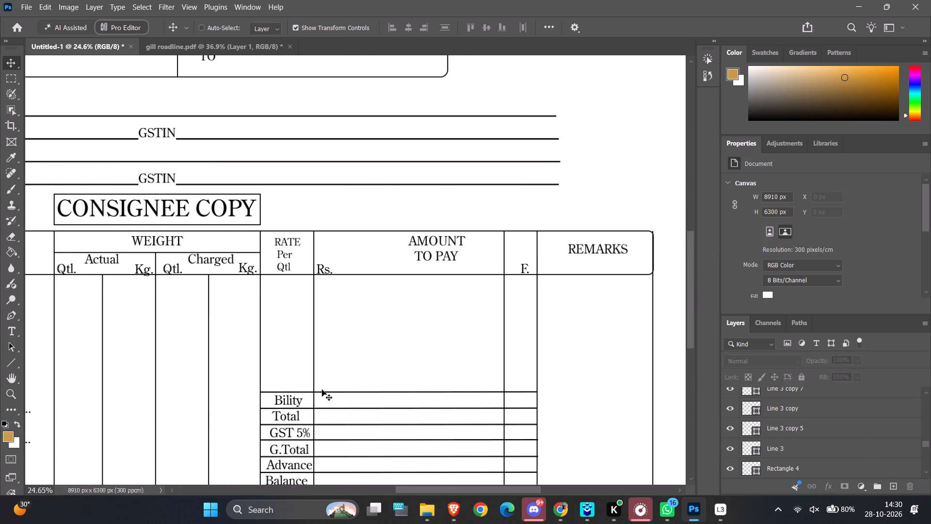
scroll(322, 390, down, 7)
ctrl+alt+scroll(597, 284, up, 20)
ctrl+alt+scroll(597, 284, up, 4)
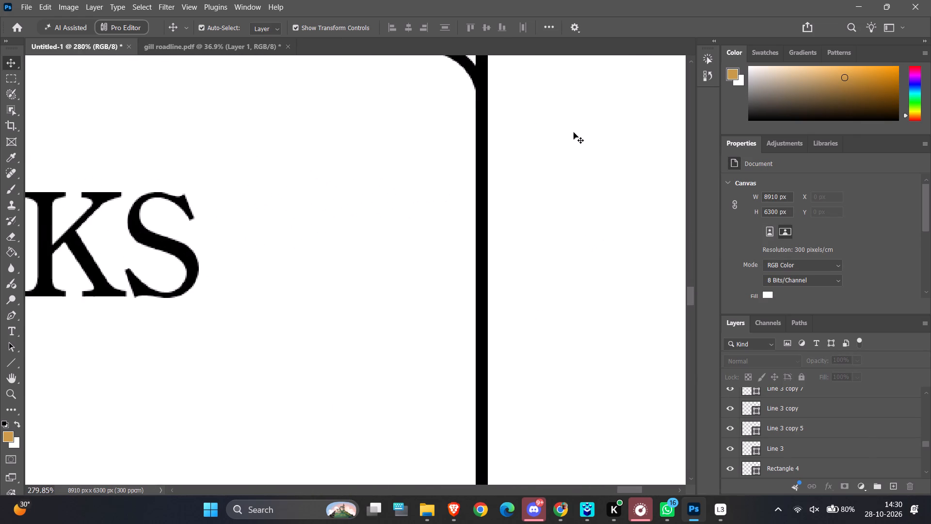
ctrl+alt+scroll(574, 132, up, 16)
ctrl+alt+scroll(558, 133, up, 13)
click(521, 104)
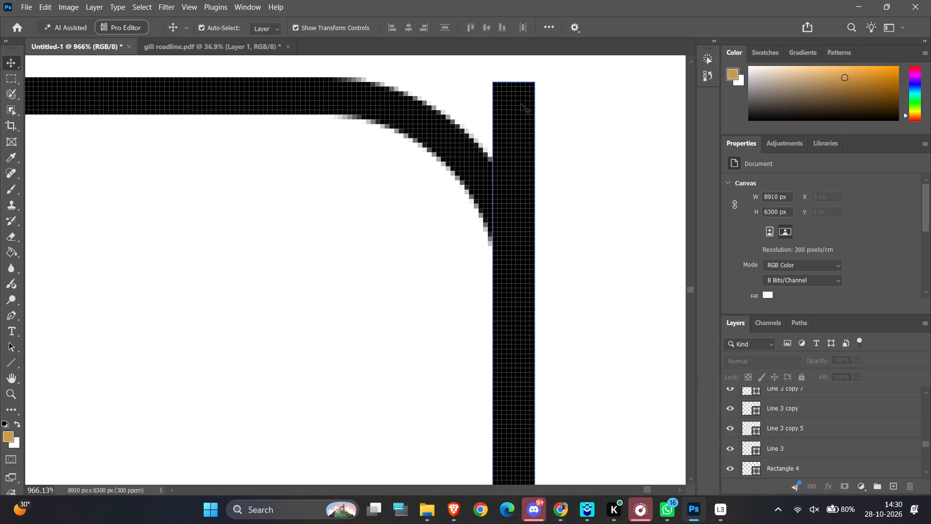
drag(514, 81, 505, 230)
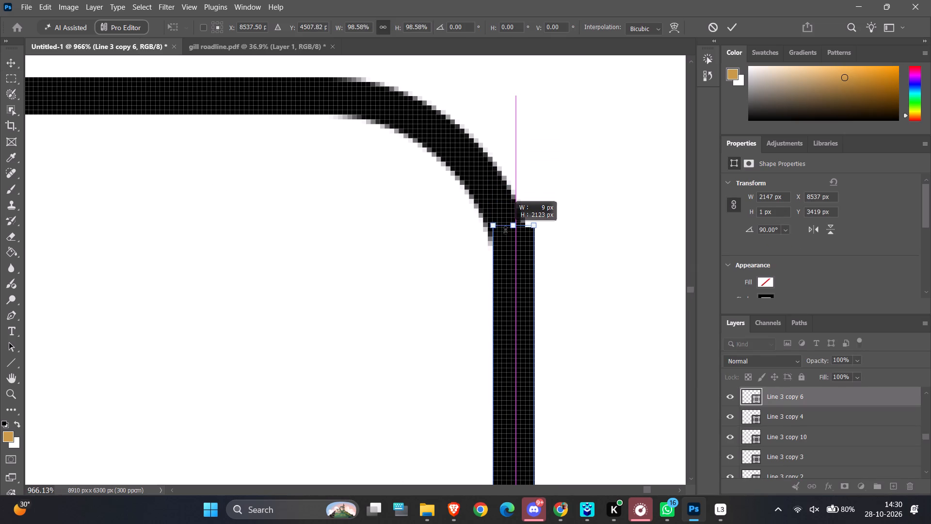
drag(505, 230, 513, 319)
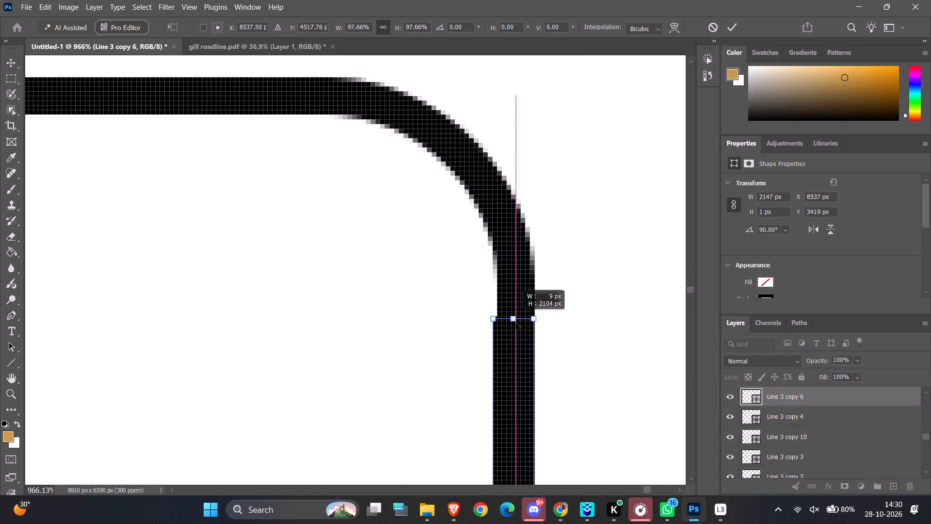
click(594, 356)
click(607, 469)
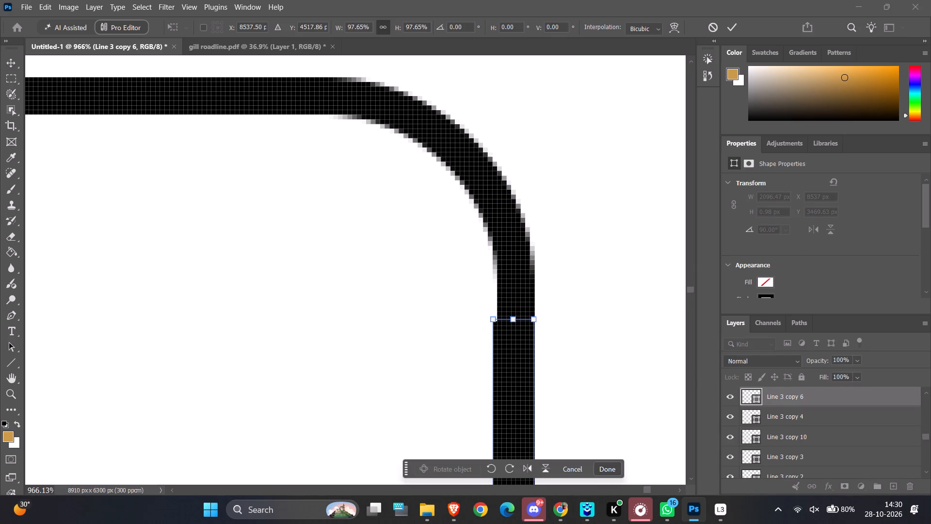
click(615, 360)
ctrl+scroll(615, 360, down, 14)
click(455, 366)
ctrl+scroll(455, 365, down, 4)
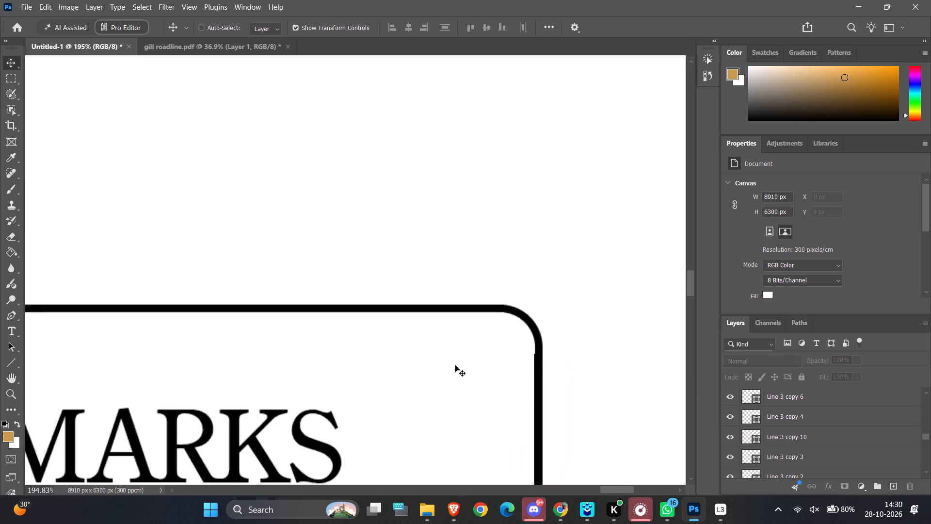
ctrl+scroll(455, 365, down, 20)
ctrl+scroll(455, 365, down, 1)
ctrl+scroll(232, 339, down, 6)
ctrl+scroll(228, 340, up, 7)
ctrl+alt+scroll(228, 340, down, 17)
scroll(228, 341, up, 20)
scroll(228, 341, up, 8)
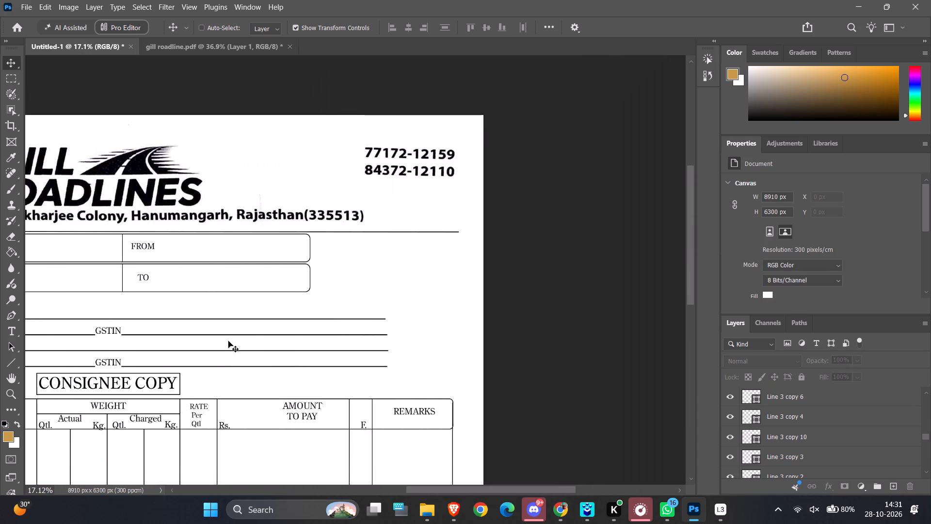
Review the edited consignment form from the header boxes down to the footer below the table.
scroll(228, 341, up, 18)
scroll(228, 341, down, 18)
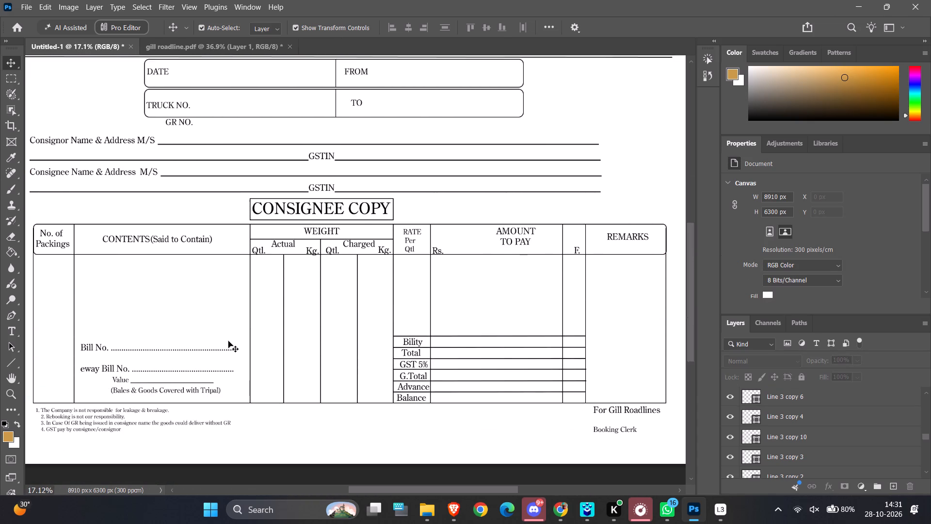
scroll(228, 341, down, 10)
scroll(273, 184, up, 5)
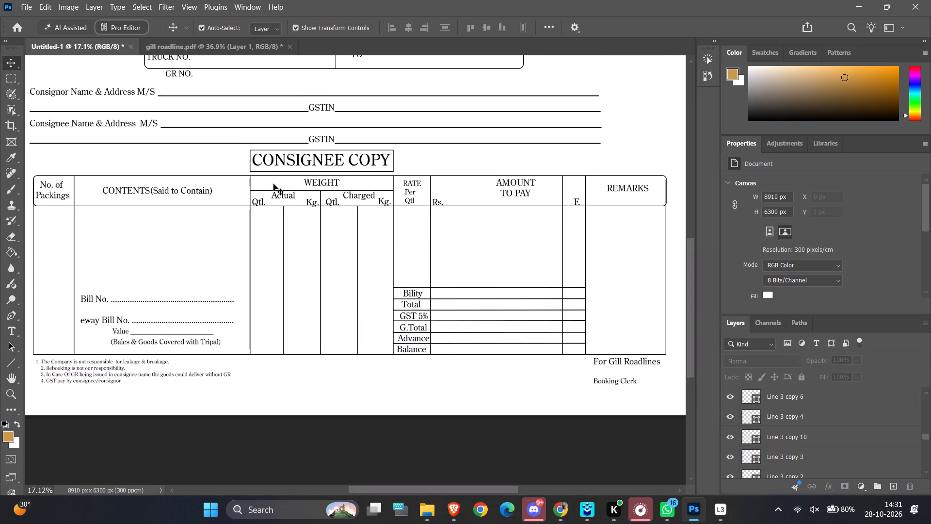
scroll(273, 184, up, 9)
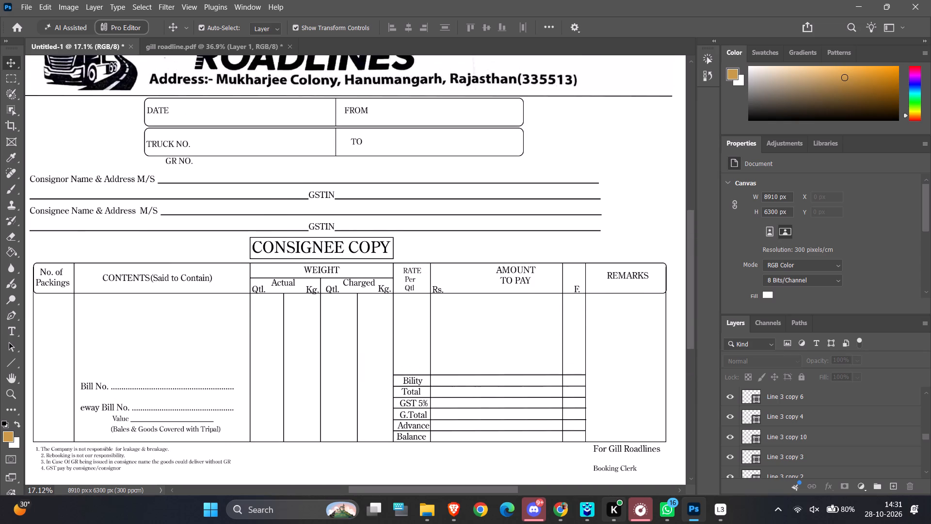
scroll(329, 224, up, 1)
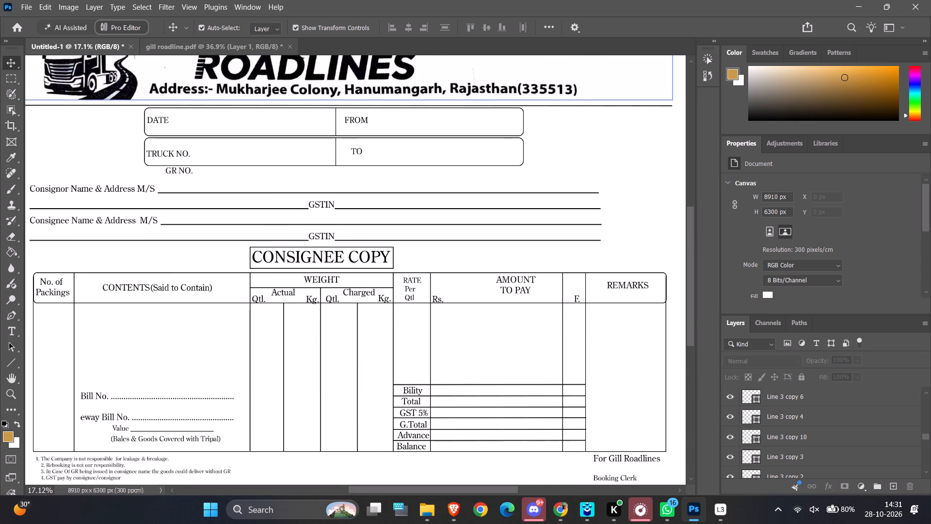
In gill roadline.pdf, undo back past the header crop to restore the full scanned form, and examine the footer box below its table.
click(230, 39)
key(ctrl+z)
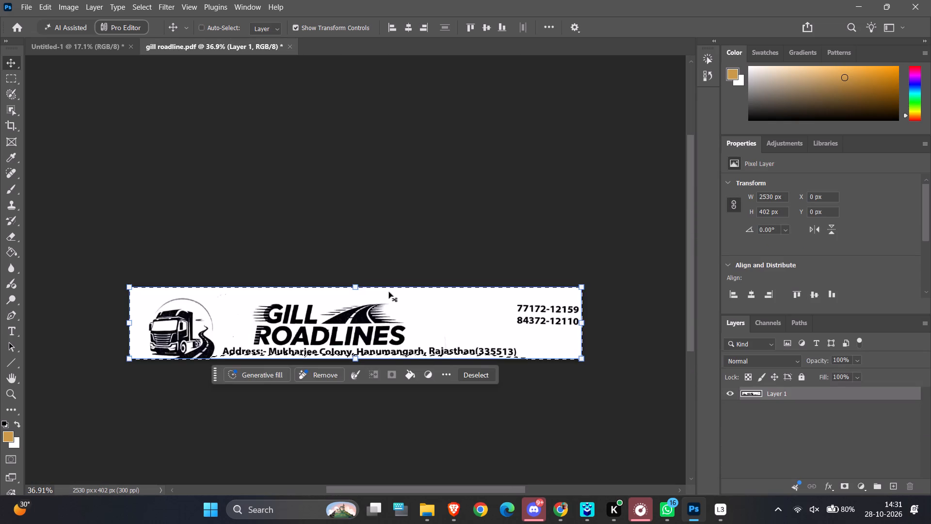
key(ctrl+z)
key(ctrl+z)
scroll(425, 331, down, 15)
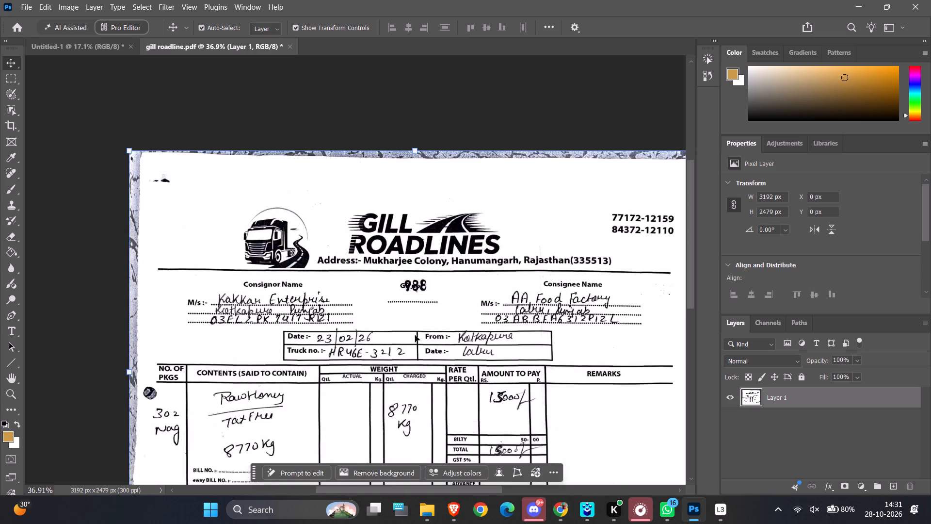
scroll(415, 335, down, 19)
ctrl+scroll(438, 360, up, 1)
ctrl+scroll(438, 360, down, 2)
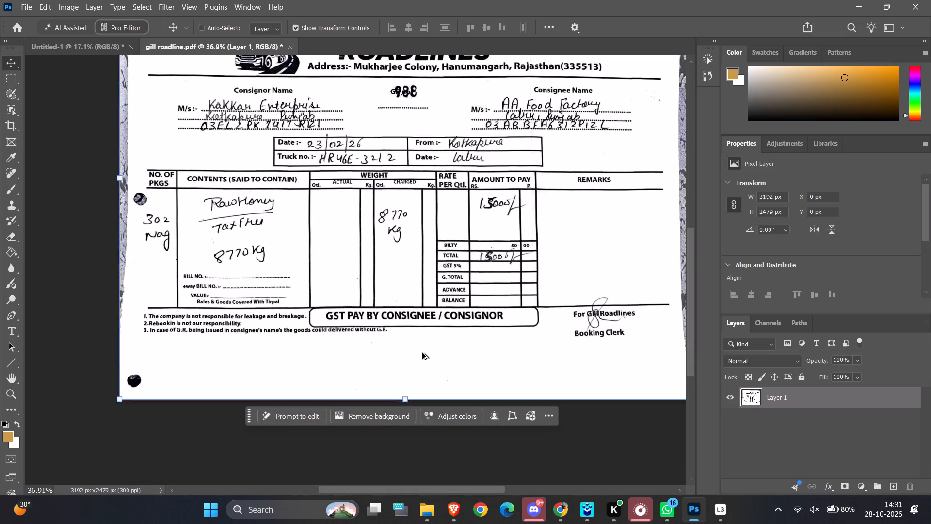
ctrl+alt+scroll(421, 351, up, 5)
scroll(376, 330, up, 1)
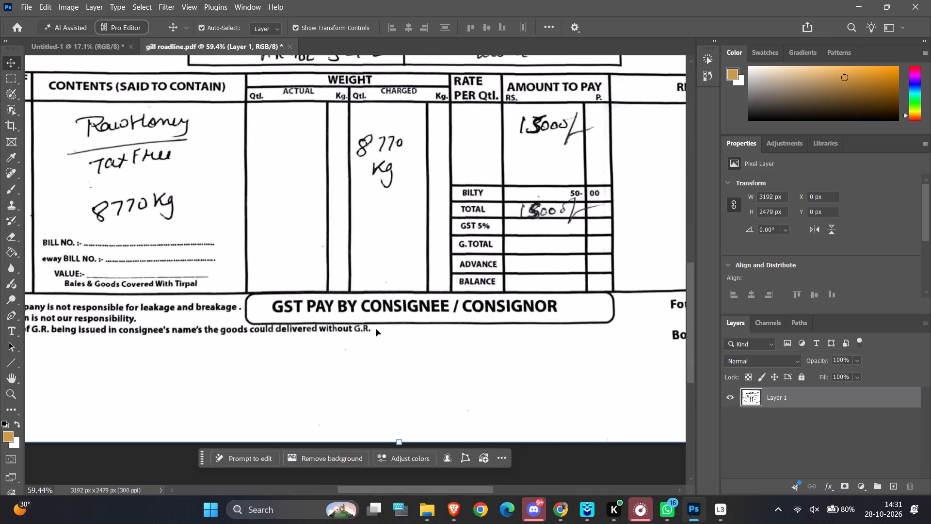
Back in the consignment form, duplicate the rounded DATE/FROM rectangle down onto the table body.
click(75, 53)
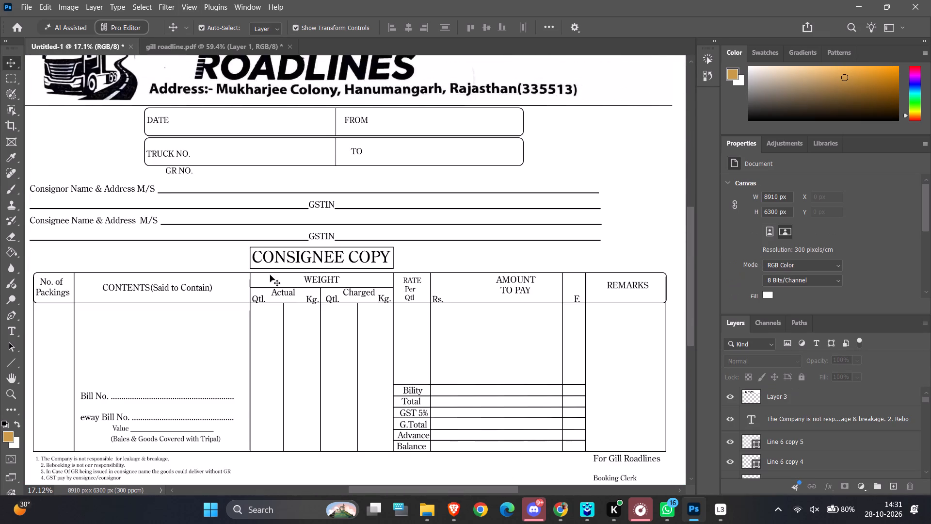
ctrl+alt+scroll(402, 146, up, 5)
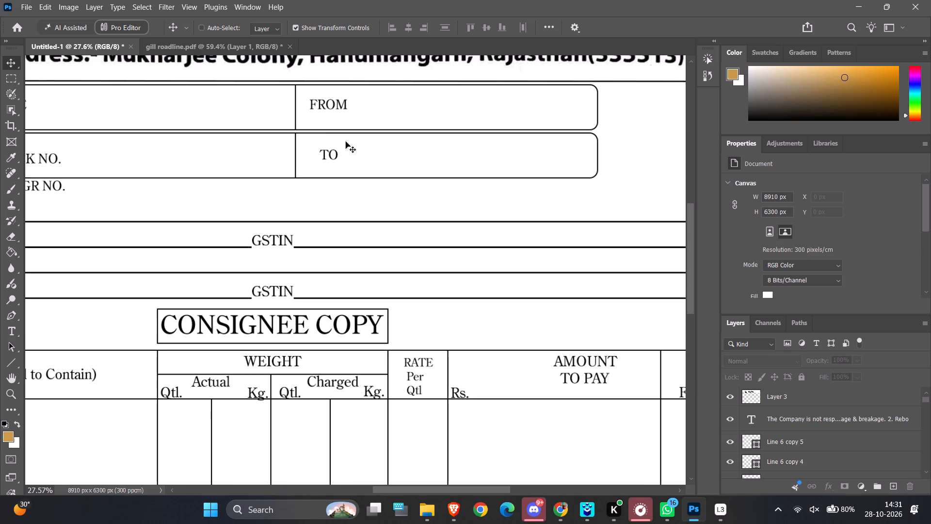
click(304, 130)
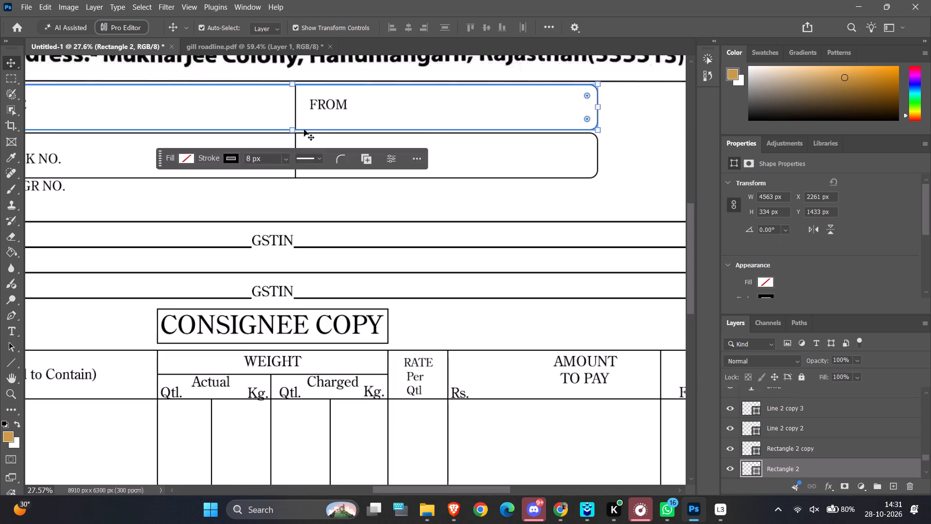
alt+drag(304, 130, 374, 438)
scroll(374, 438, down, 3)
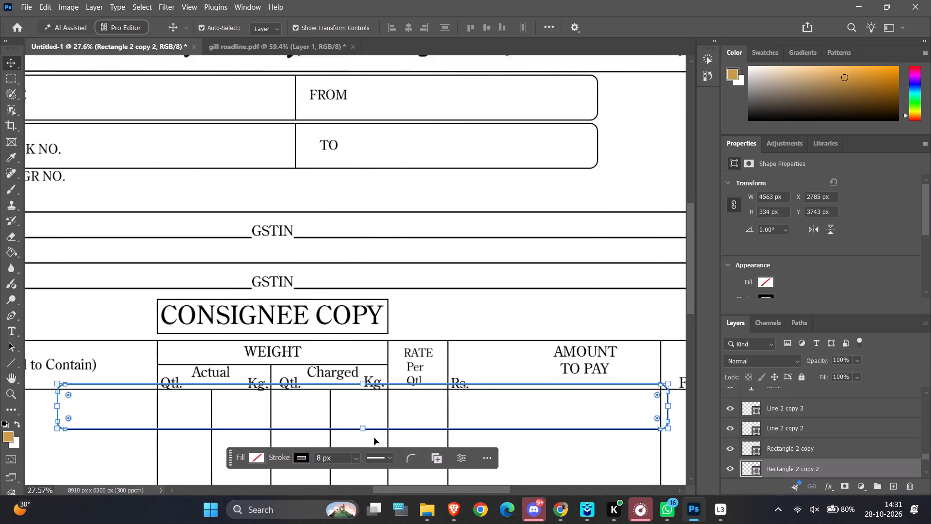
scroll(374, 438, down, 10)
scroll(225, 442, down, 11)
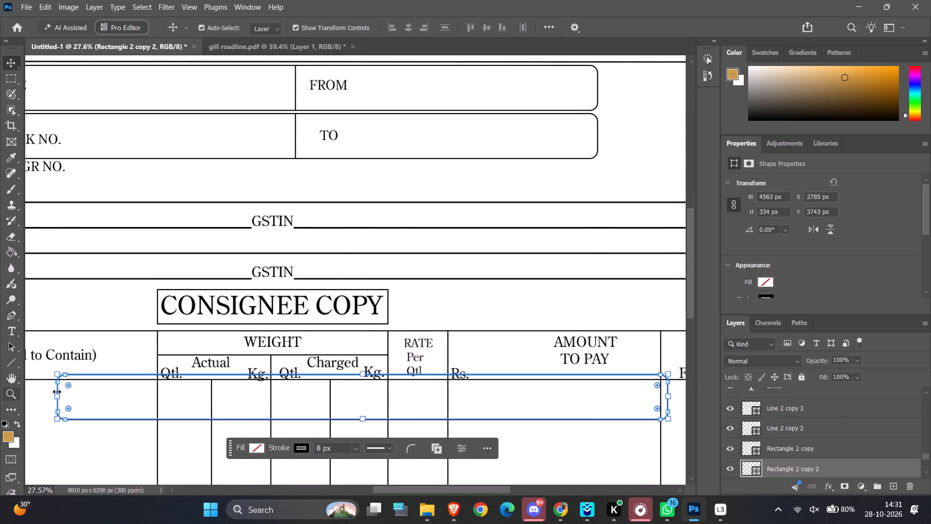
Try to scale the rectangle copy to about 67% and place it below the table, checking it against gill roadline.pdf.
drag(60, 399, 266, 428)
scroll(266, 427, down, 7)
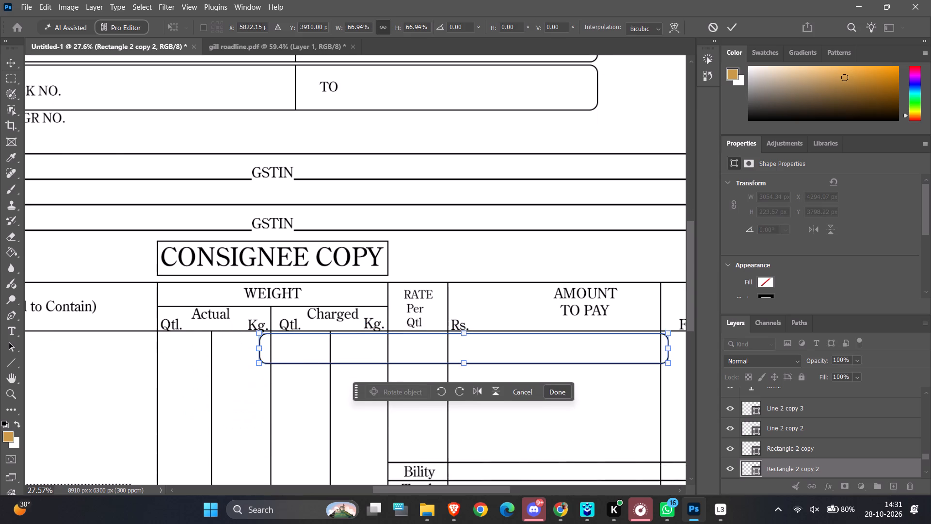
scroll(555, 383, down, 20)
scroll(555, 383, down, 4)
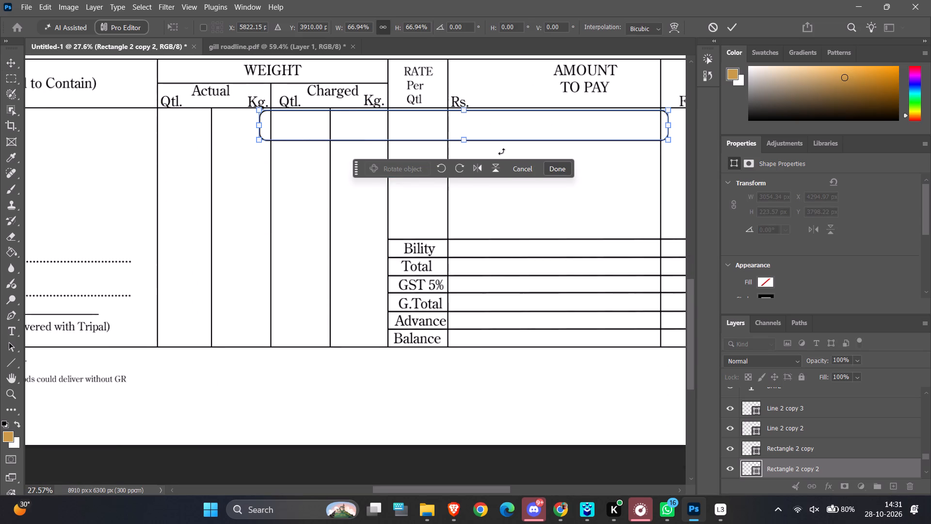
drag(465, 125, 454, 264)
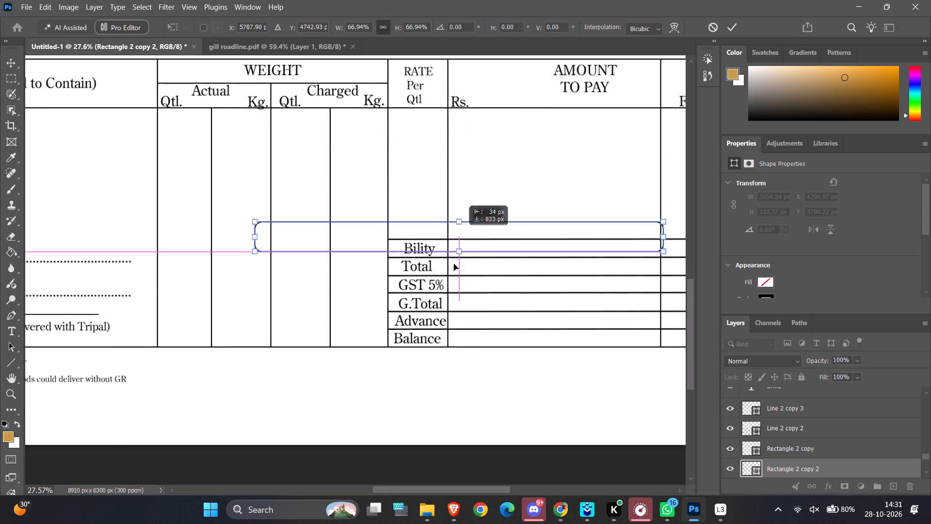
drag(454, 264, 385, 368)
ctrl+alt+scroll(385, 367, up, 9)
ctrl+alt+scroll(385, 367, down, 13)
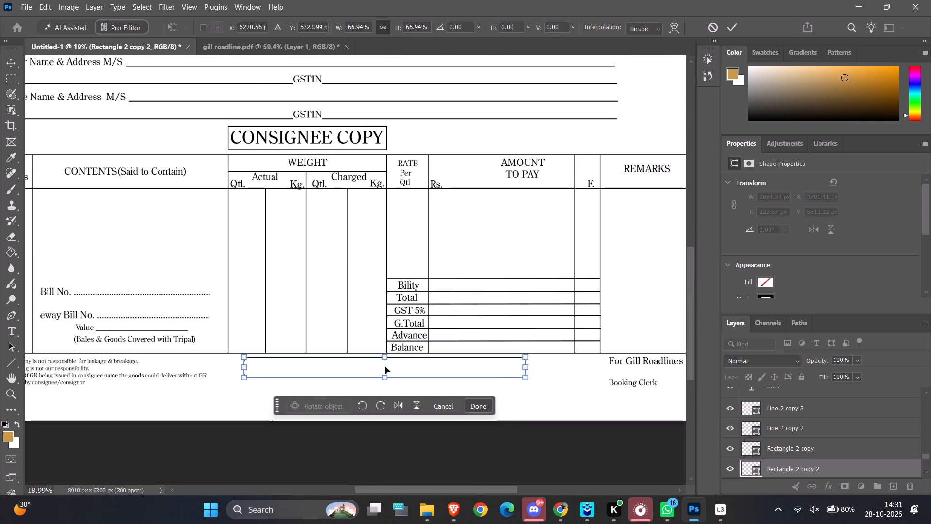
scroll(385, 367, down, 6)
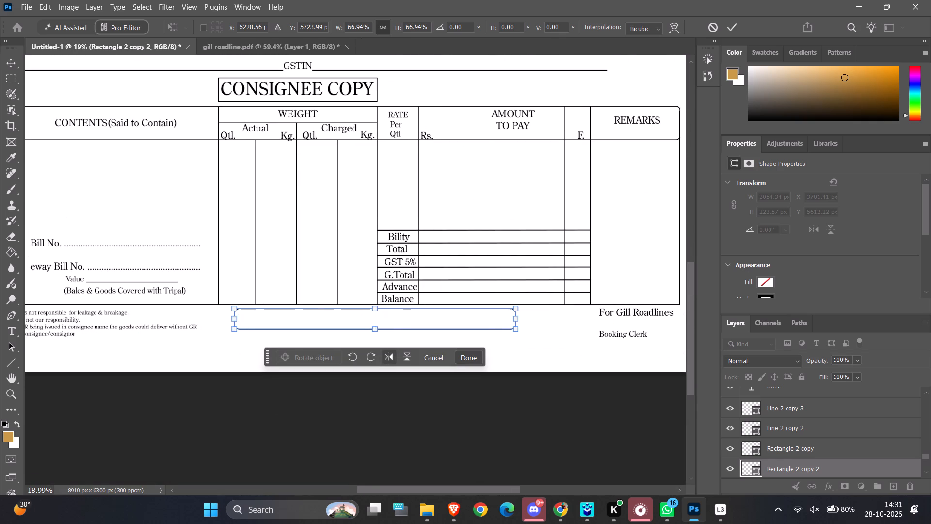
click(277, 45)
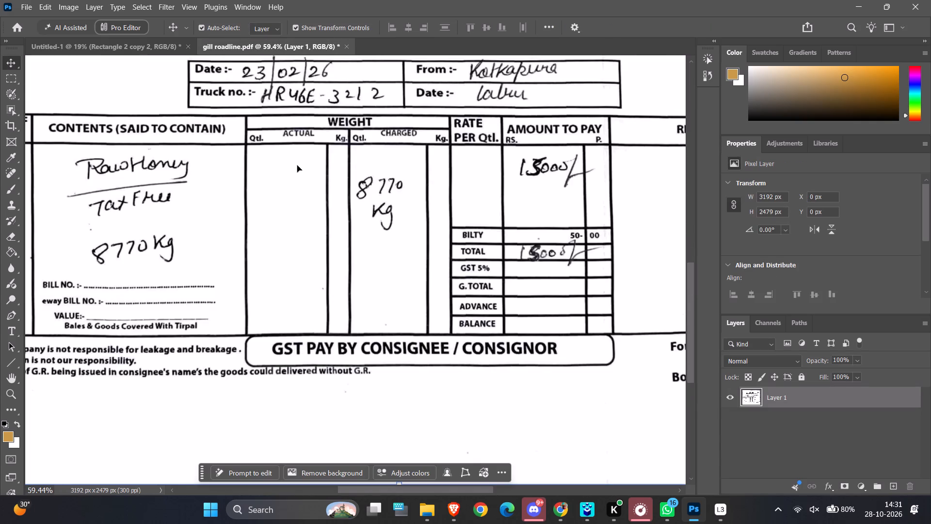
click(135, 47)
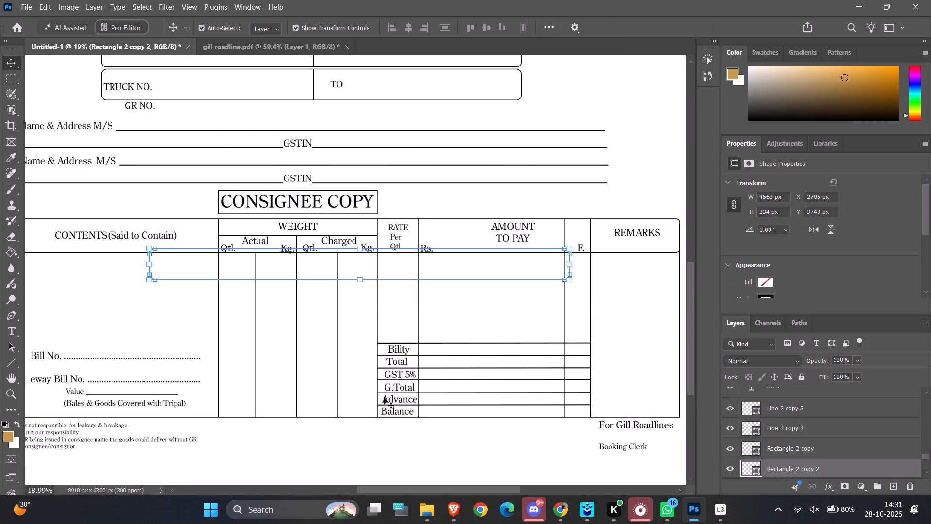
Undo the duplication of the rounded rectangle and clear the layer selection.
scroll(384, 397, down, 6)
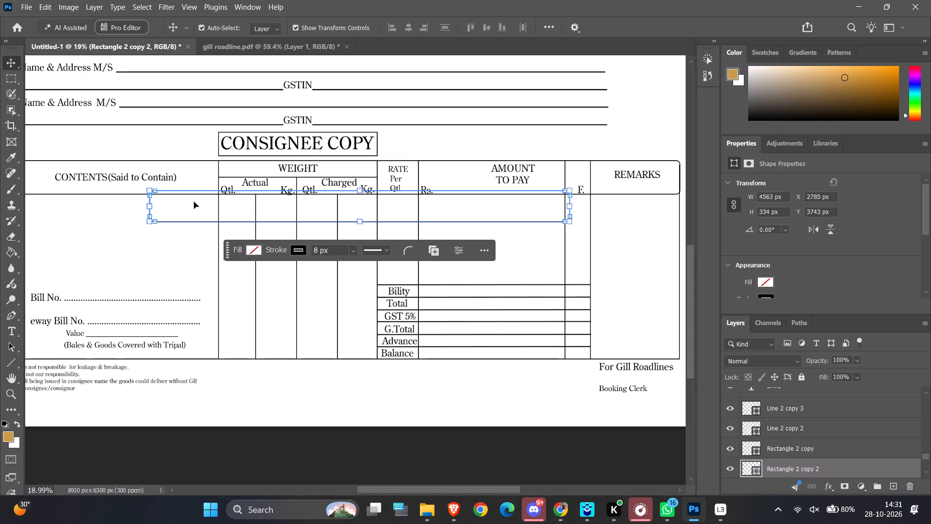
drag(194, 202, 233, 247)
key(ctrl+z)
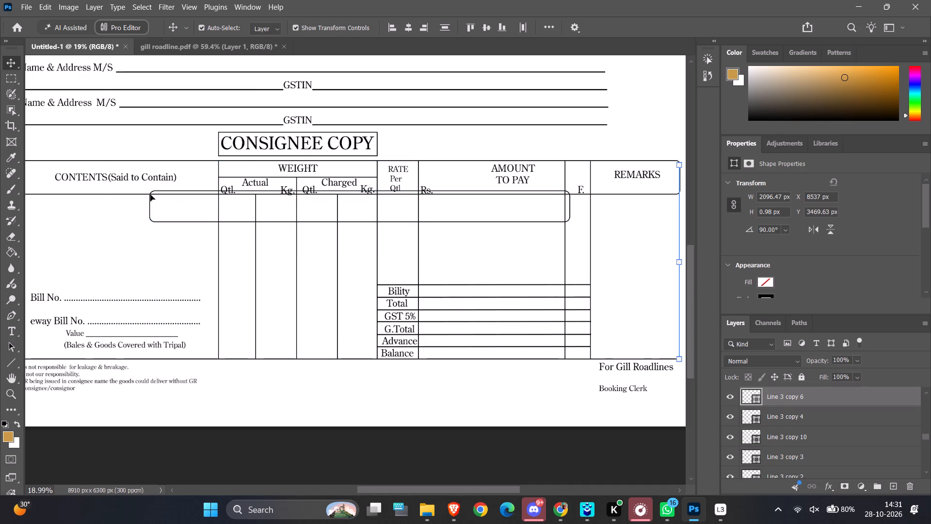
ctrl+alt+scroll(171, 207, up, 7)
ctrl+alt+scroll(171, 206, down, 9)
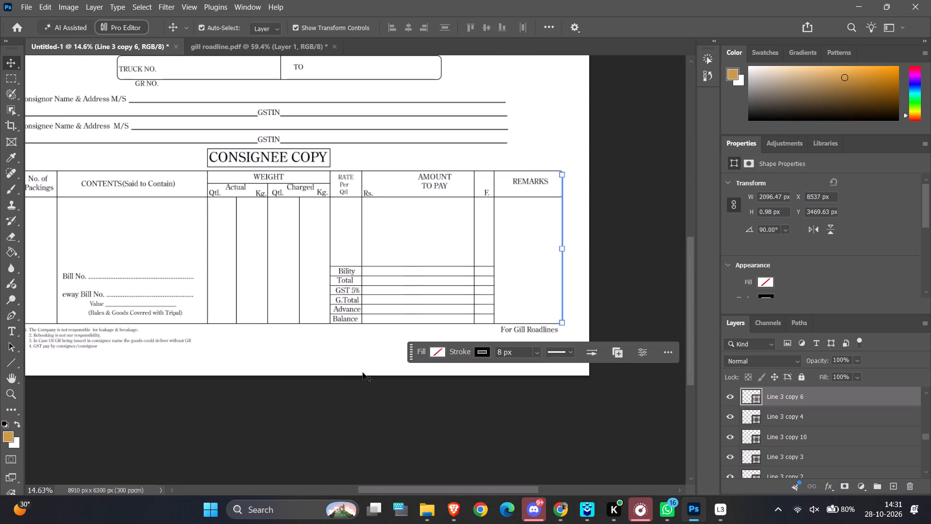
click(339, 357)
Duplicate the rounded DATE/FROM rectangle into the footer area below the table, at about X 3075, Y 5677 px.
scroll(321, 346, up, 9)
ctrl+scroll(240, 281, up, 6)
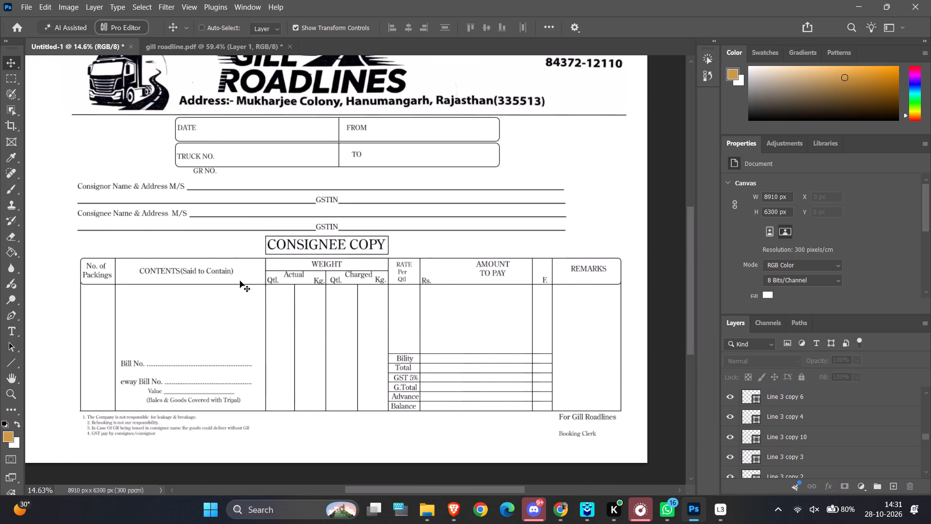
ctrl+scroll(240, 281, up, 1)
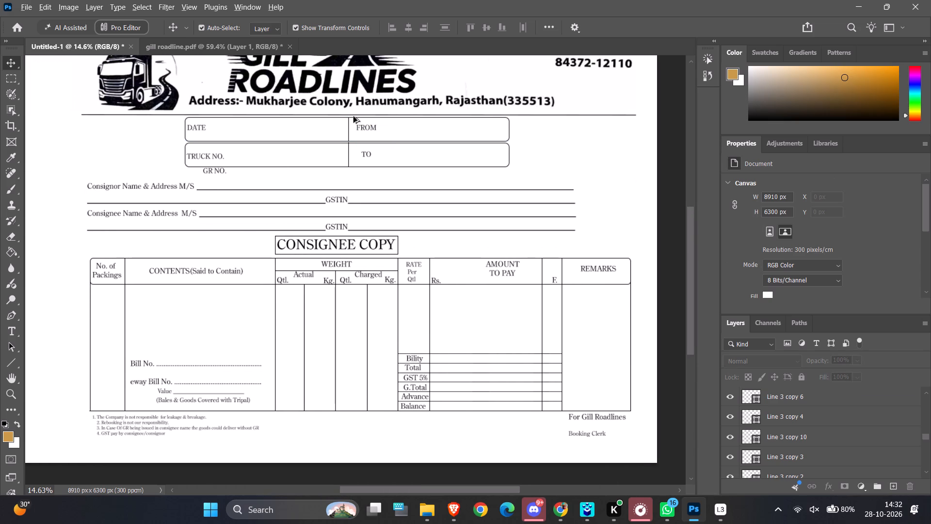
alt+drag(336, 117, 394, 419)
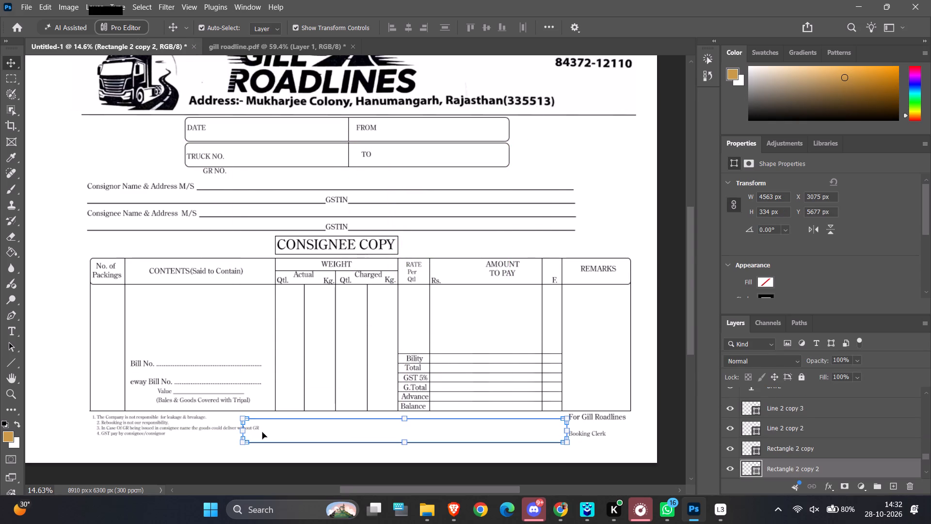
Scale the rounded footer rectangle proportionally to about 69% of its size, keeping it below the table.
ctrl+alt+scroll(262, 432, up, 13)
drag(259, 427, 279, 428)
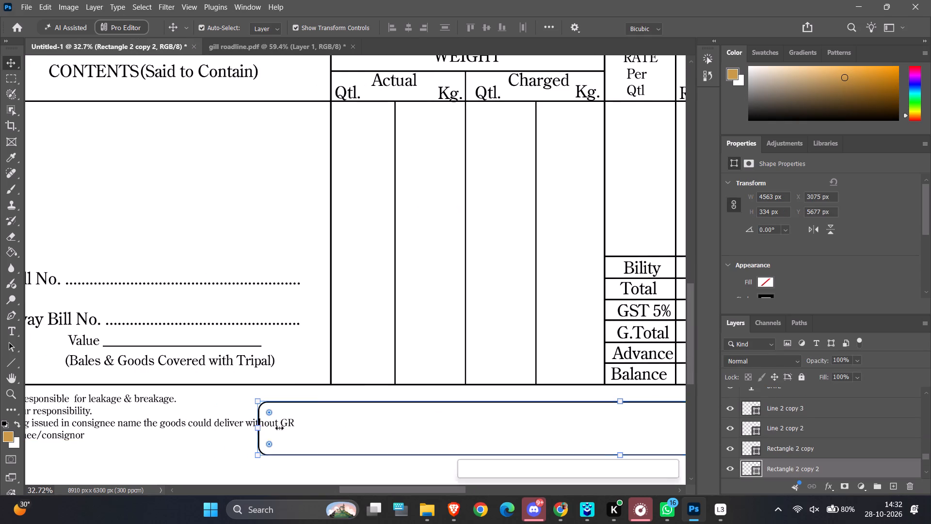
drag(279, 428, 511, 420)
ctrl+scroll(511, 420, down, 20)
ctrl+scroll(511, 420, down, 10)
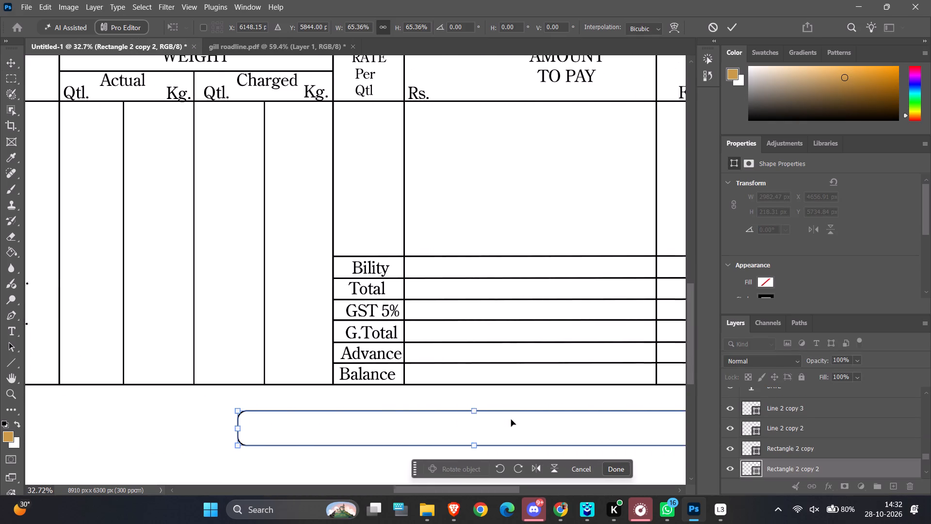
drag(219, 428, 225, 429)
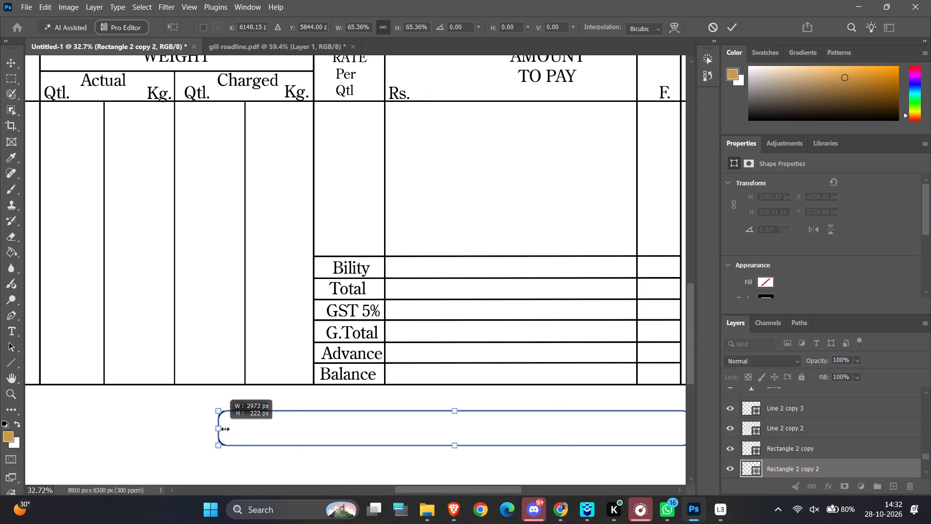
drag(225, 429, 302, 429)
ctrl+scroll(302, 429, down, 10)
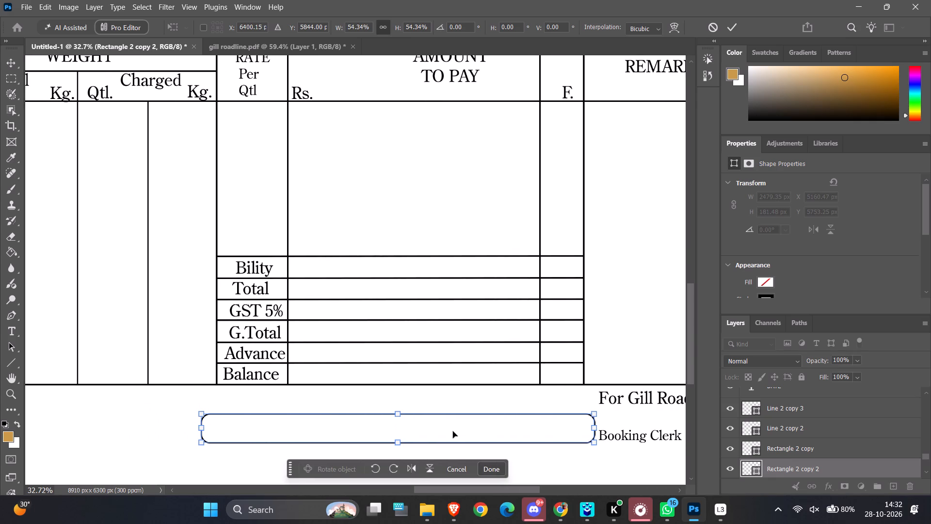
drag(205, 430, 242, 433)
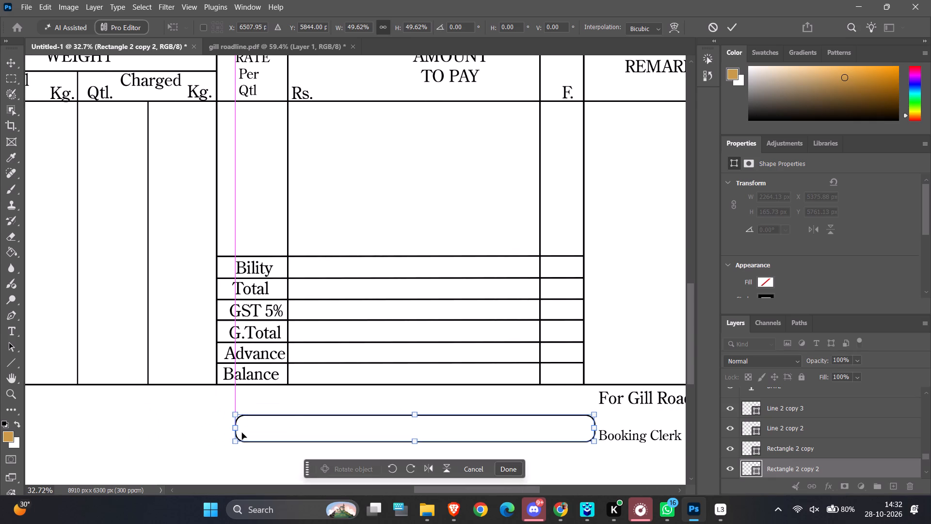
drag(349, 437, 288, 422)
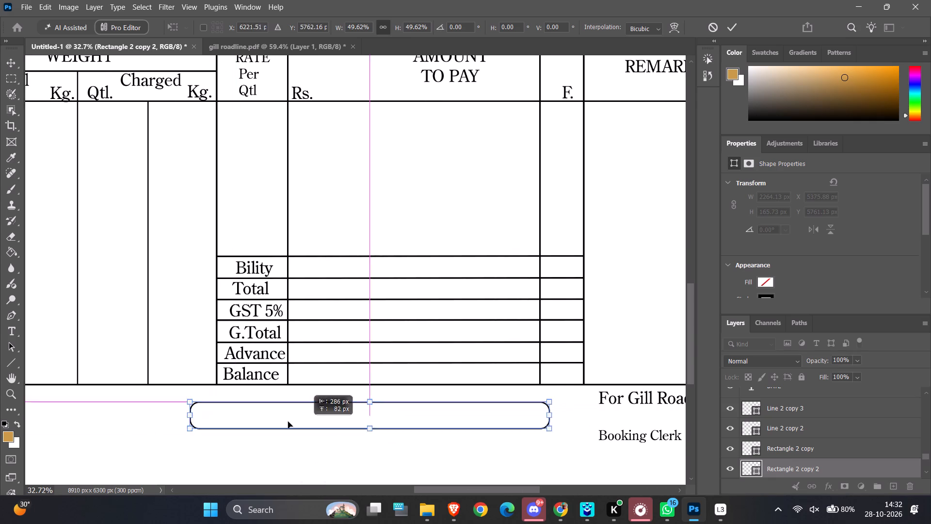
drag(288, 422, 165, 413)
ctrl+alt+scroll(165, 412, down, 7)
ctrl+alt+scroll(165, 412, up, 7)
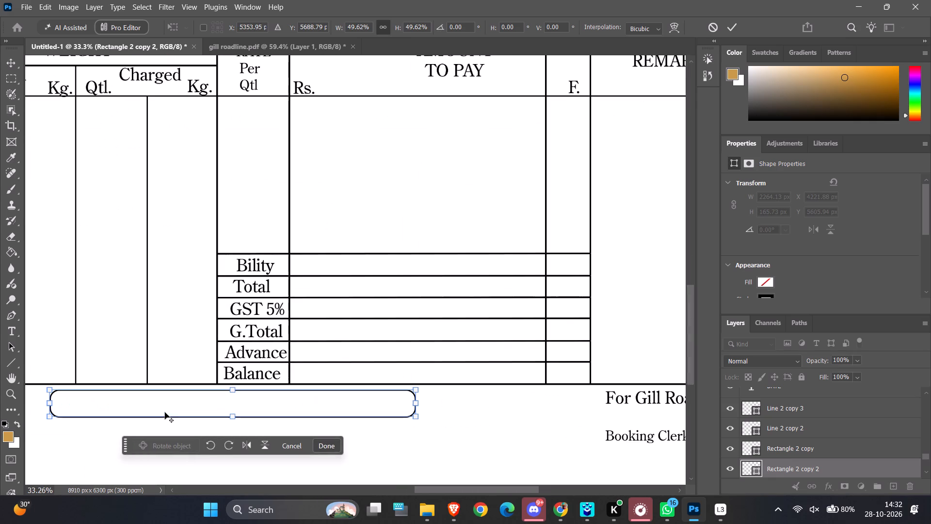
drag(316, 408, 436, 423)
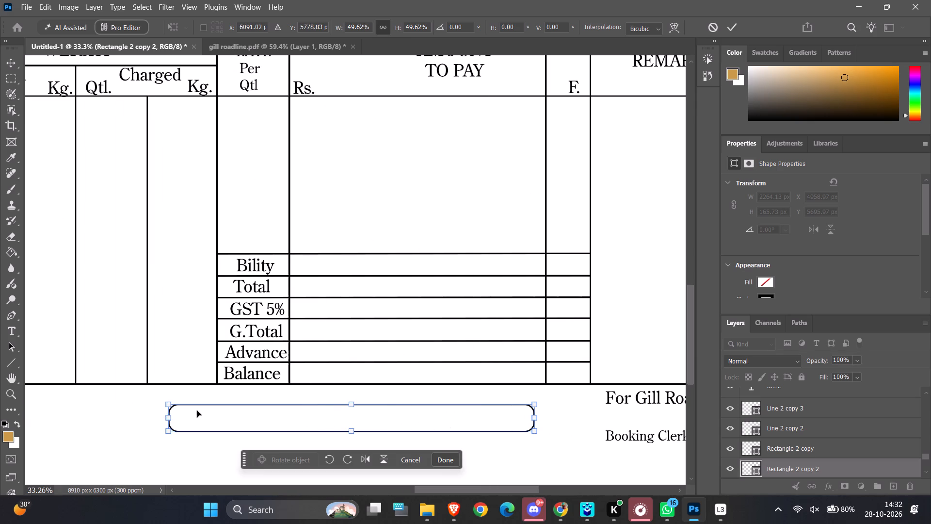
drag(167, 416, 24, 417)
Move the scaled rectangle flush against the table's bottom line, starting near the WEIGHT column, at about X 3505, Y 5571 px.
ctrl+scroll(383, 420, up, 7)
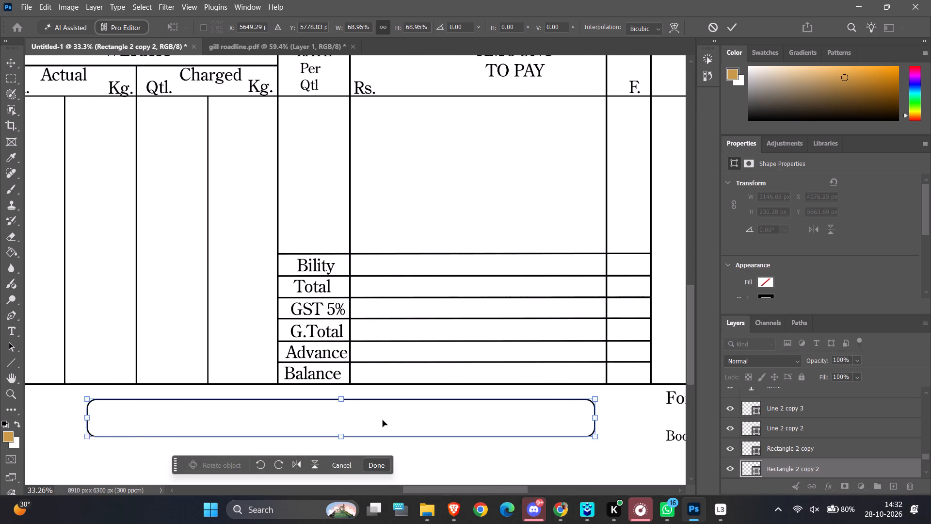
ctrl+scroll(383, 420, up, 13)
ctrl+alt+scroll(383, 420, down, 6)
drag(383, 418, 372, 415)
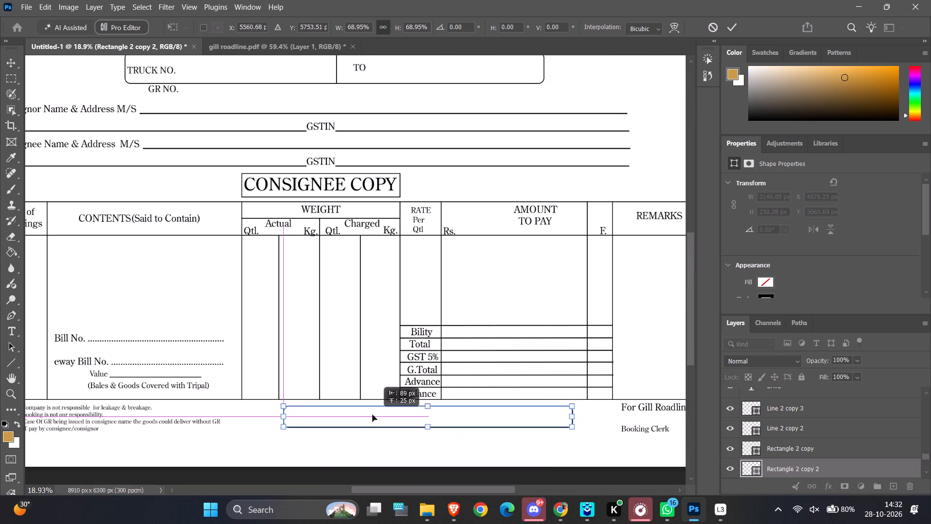
drag(372, 415, 337, 412)
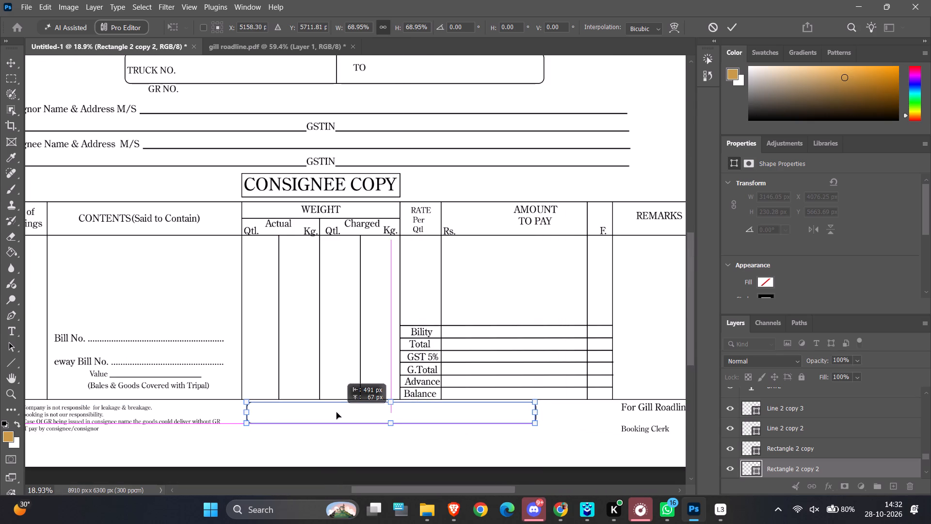
drag(337, 412, 330, 412)
ctrl+alt+scroll(330, 412, up, 6)
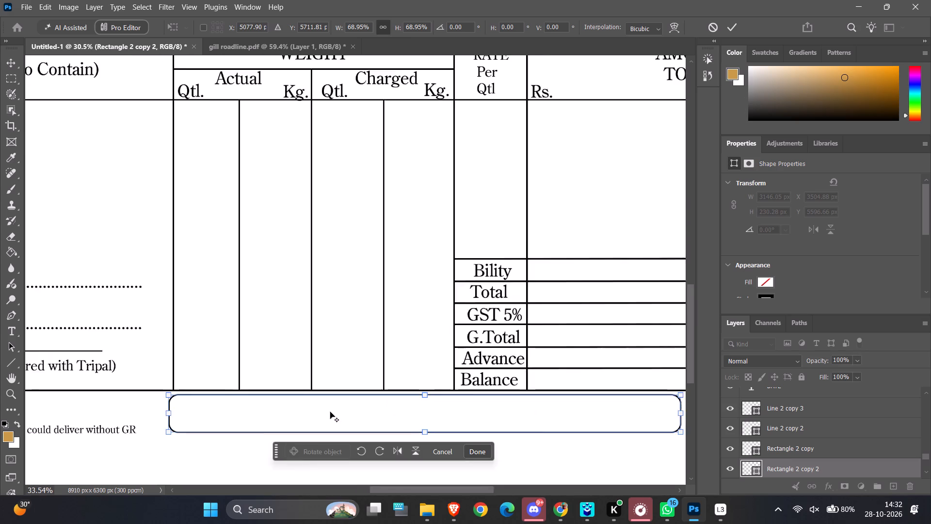
ctrl+alt+scroll(330, 412, up, 6)
drag(330, 412, 331, 406)
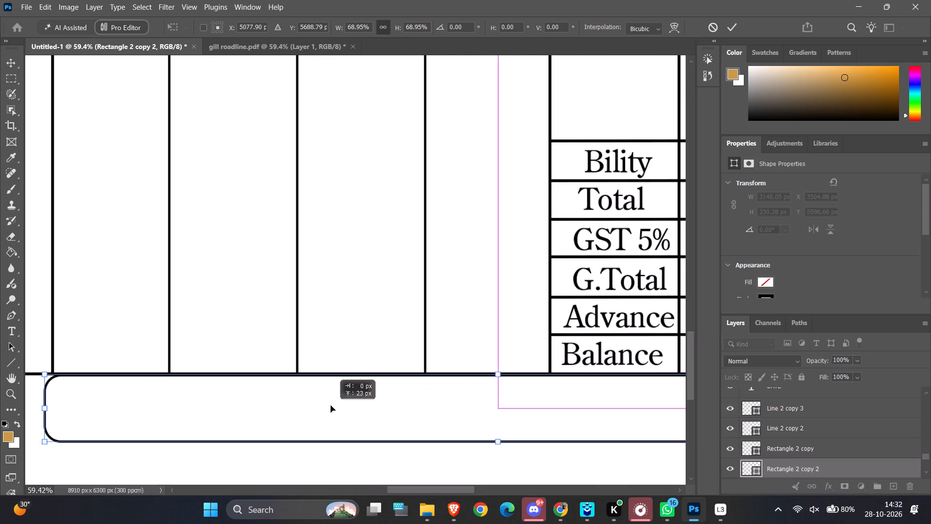
drag(331, 406, 331, 405)
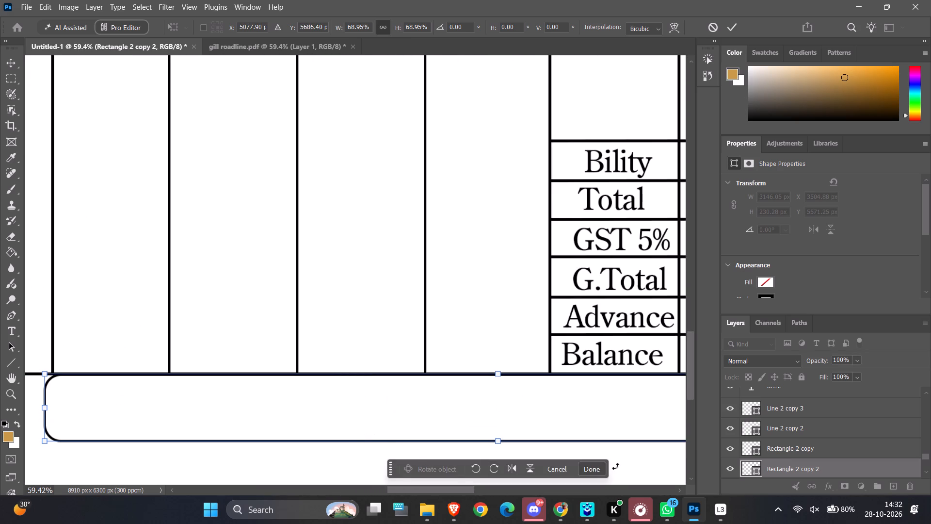
click(596, 471)
click(276, 464)
Compare the footer box's size and placement with the GST PAY BY CONSIGNEE / CONSIGNOR box in gill roadline.pdf.
ctrl+alt+scroll(276, 463, down, 9)
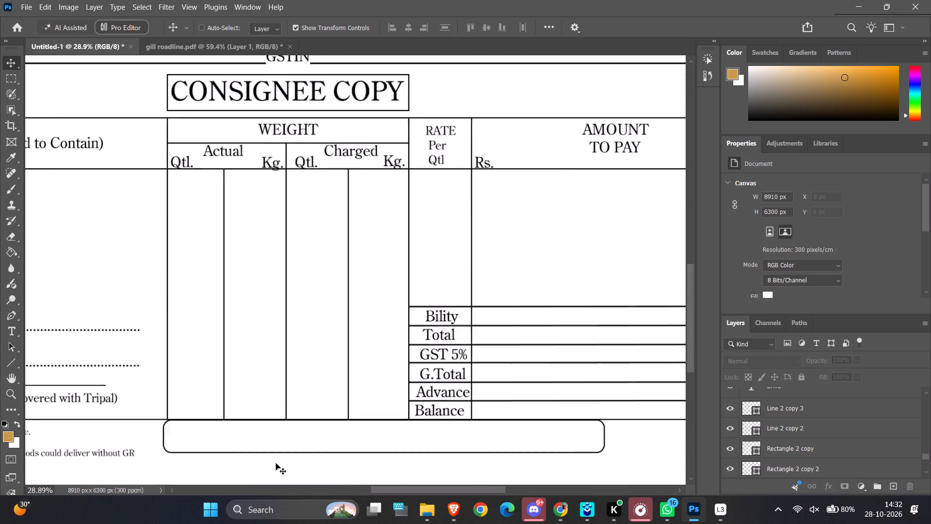
ctrl+alt+scroll(276, 463, down, 4)
scroll(502, 449, down, 2)
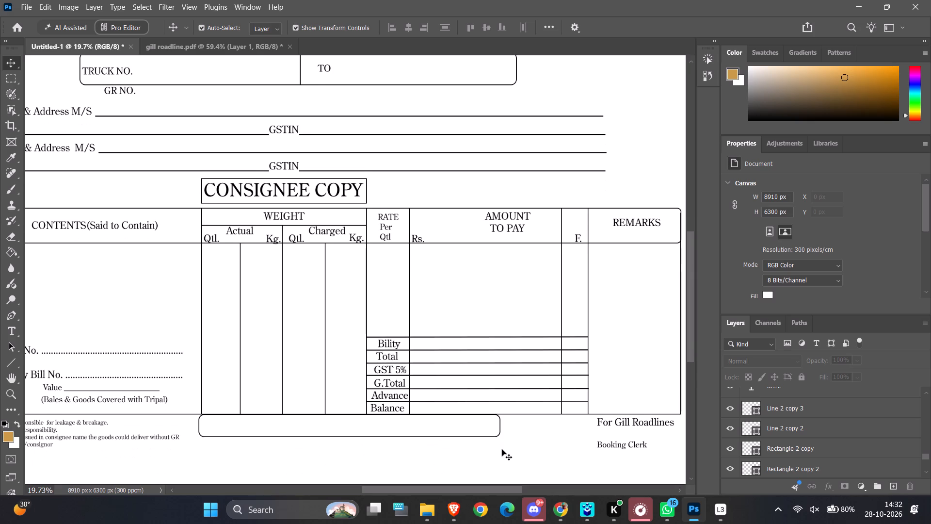
ctrl+scroll(502, 449, up, 6)
ctrl+scroll(502, 449, down, 13)
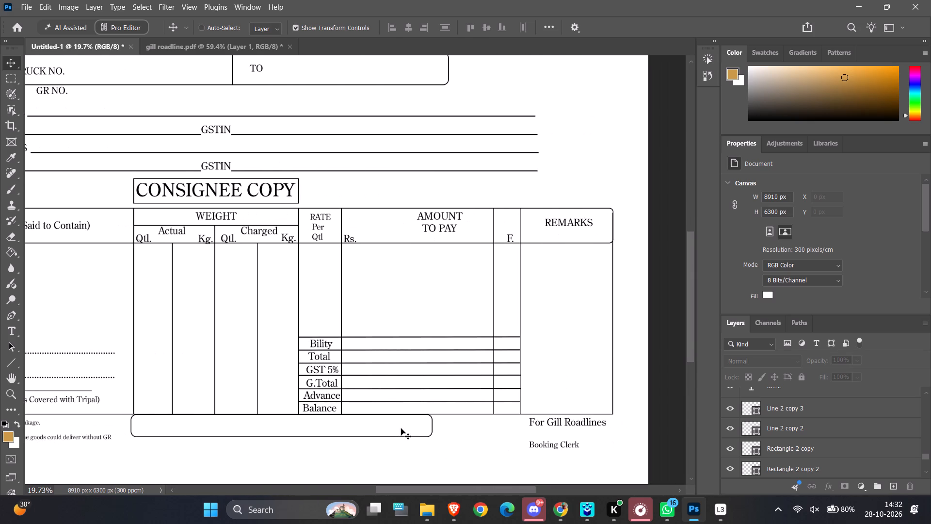
ctrl+scroll(401, 428, up, 6)
ctrl+alt+scroll(401, 428, down, 3)
ctrl+alt+scroll(401, 428, up, 3)
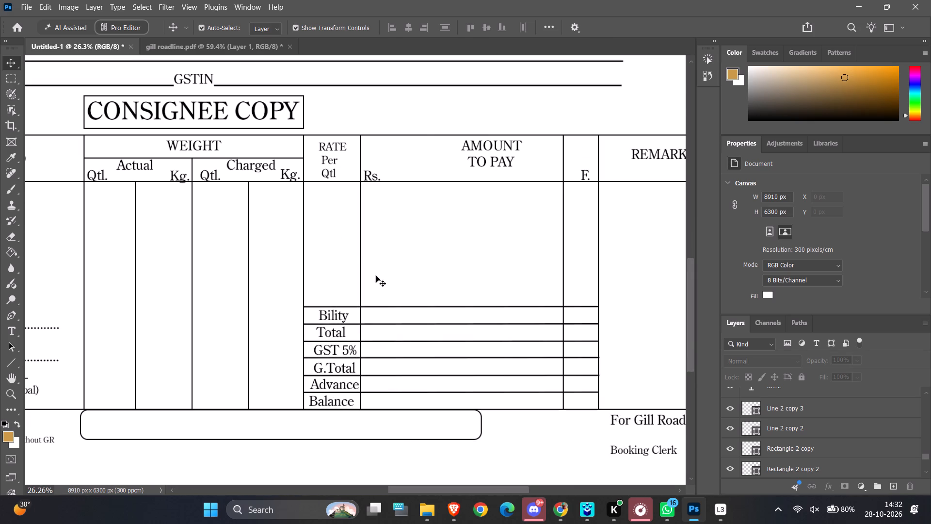
click(232, 52)
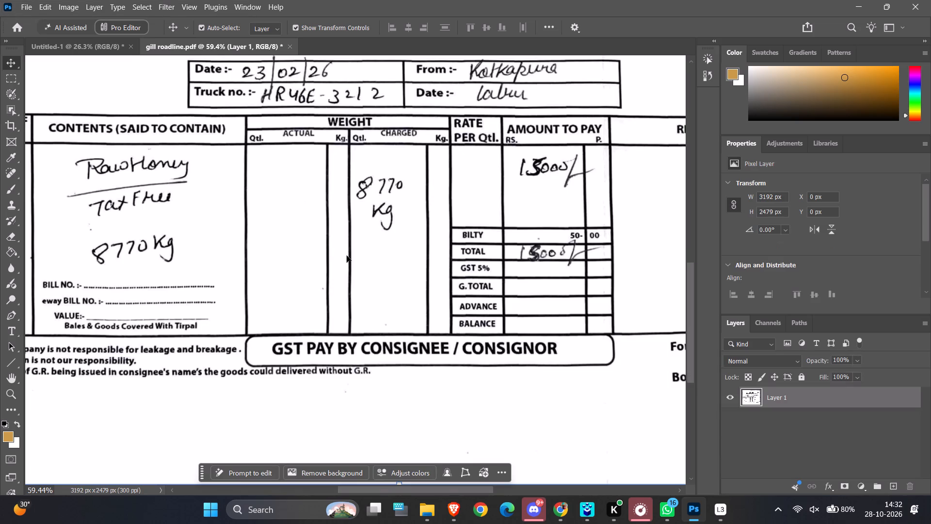
click(168, 49)
click(107, 46)
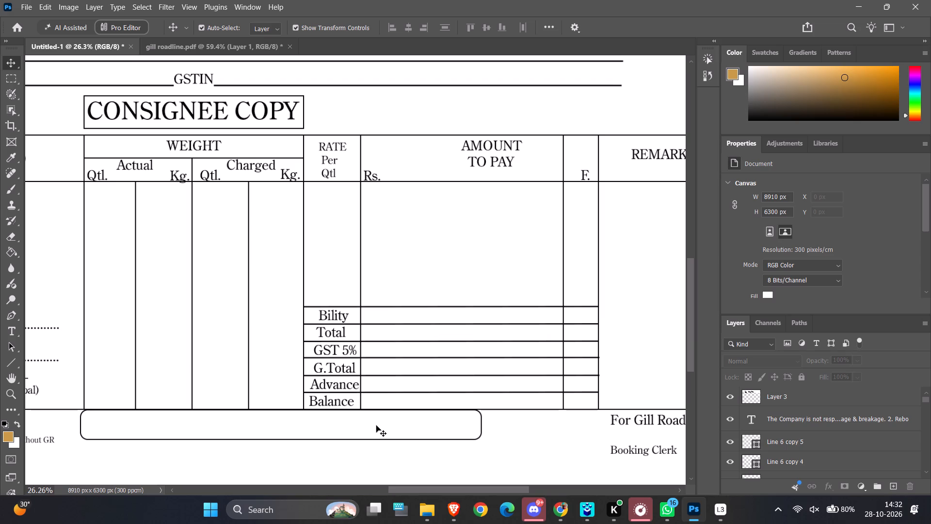
In the consignment form, resize the rounded footer box proportionally to about 3111 × 228 px, keeping its left edge in place.
click(408, 425)
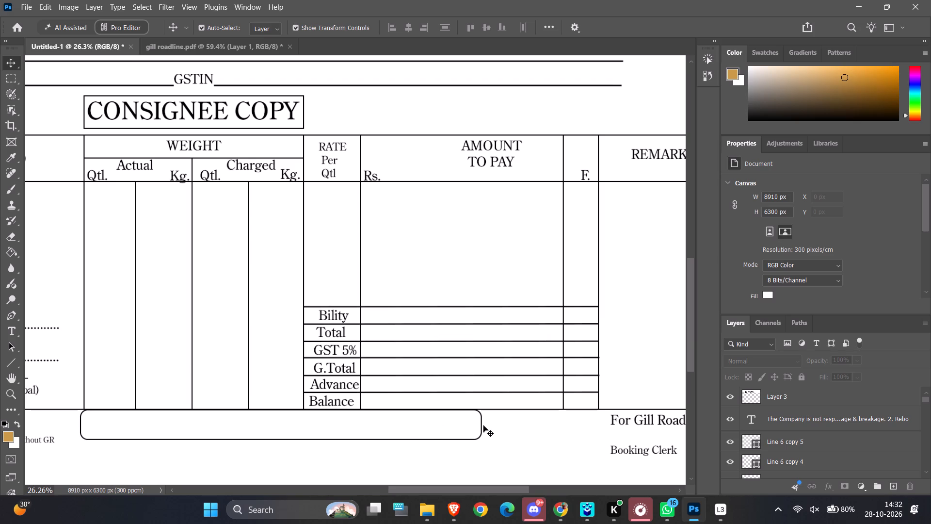
click(481, 427)
ctrl+scroll(384, 427, up, 6)
ctrl+alt+scroll(384, 427, down, 5)
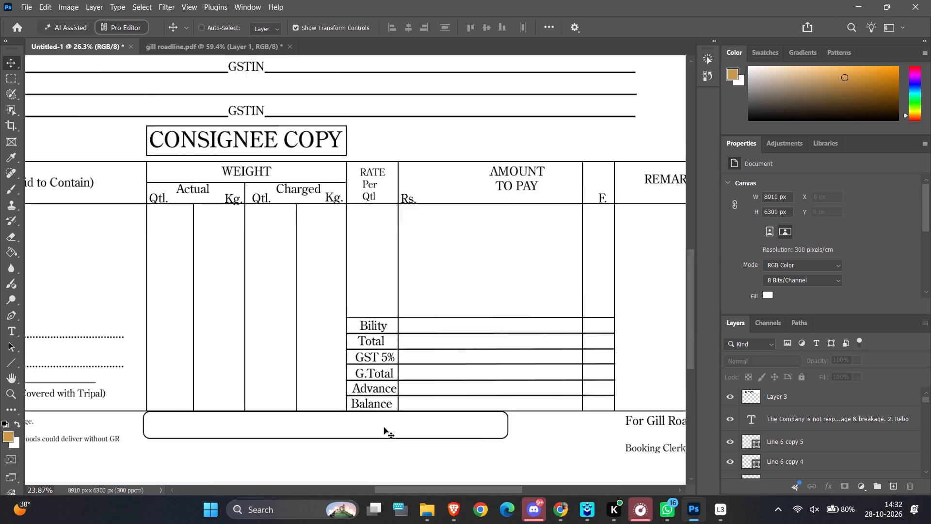
ctrl+alt+scroll(384, 427, down, 2)
ctrl+alt+scroll(384, 427, up, 12)
click(417, 451)
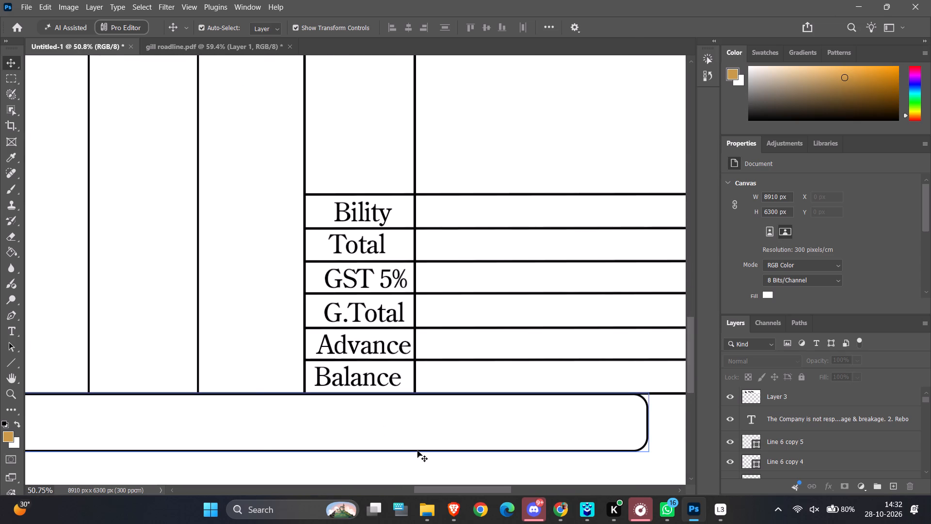
ctrl+scroll(417, 451, down, 14)
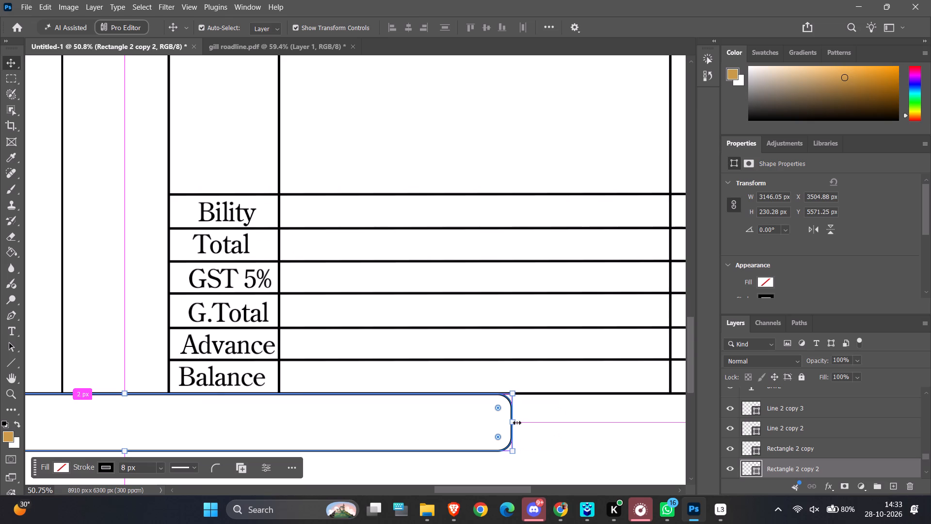
drag(516, 423, 680, 435)
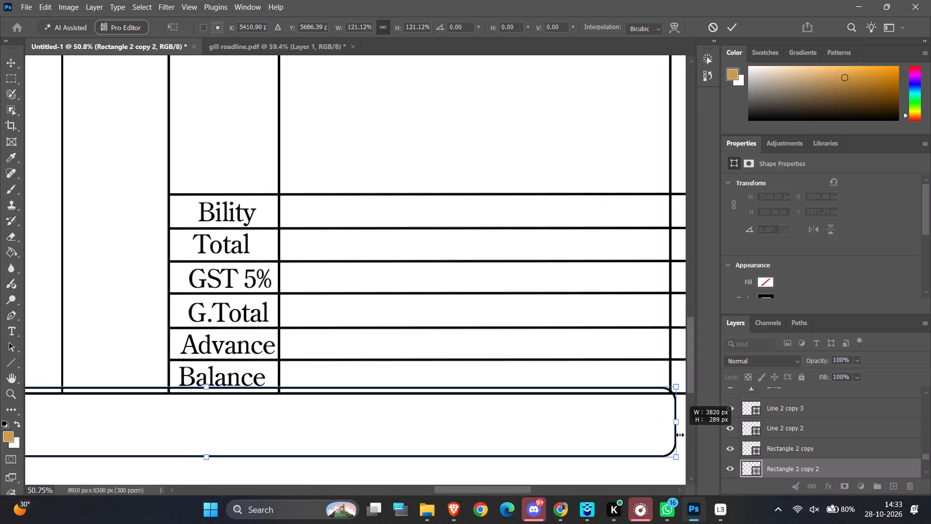
drag(680, 435, 530, 437)
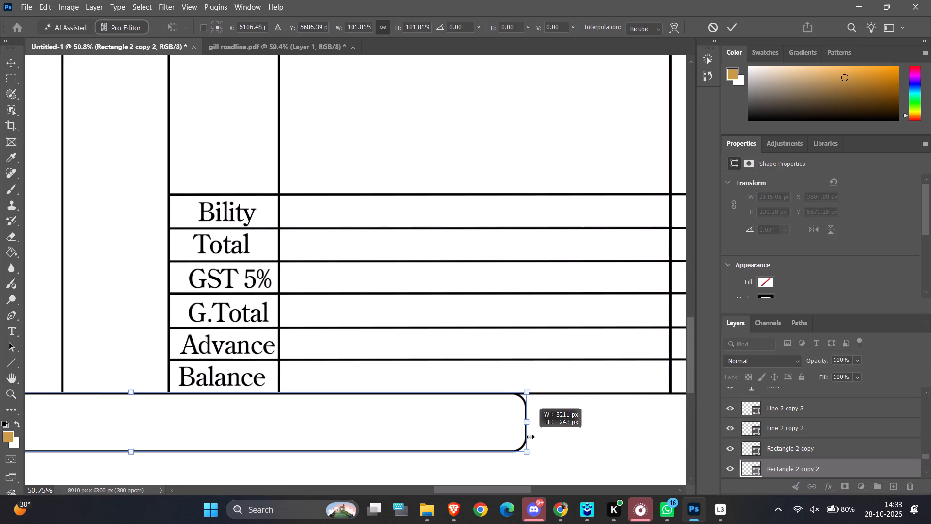
drag(530, 437, 507, 437)
click(533, 432)
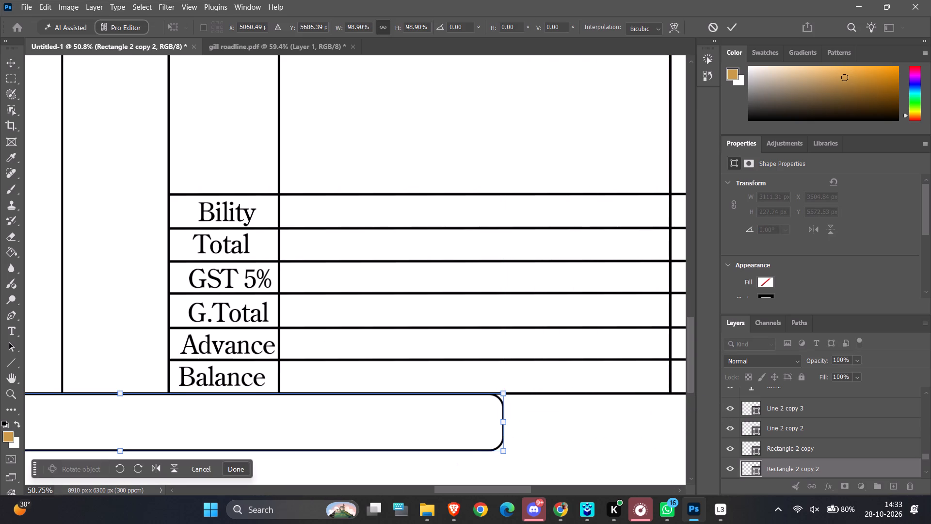
click(391, 470)
click(238, 466)
click(333, 460)
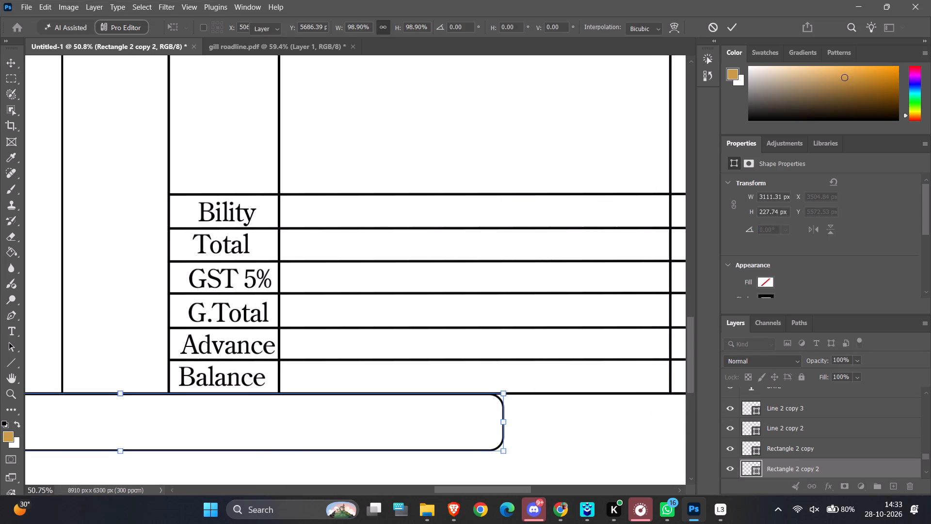
Delete the "4." in front of the "GST pay by consignee/consignor" line in the notes below the table.
scroll(334, 471, down, 5)
ctrl+scroll(276, 463, up, 20)
ctrl+scroll(276, 463, up, 9)
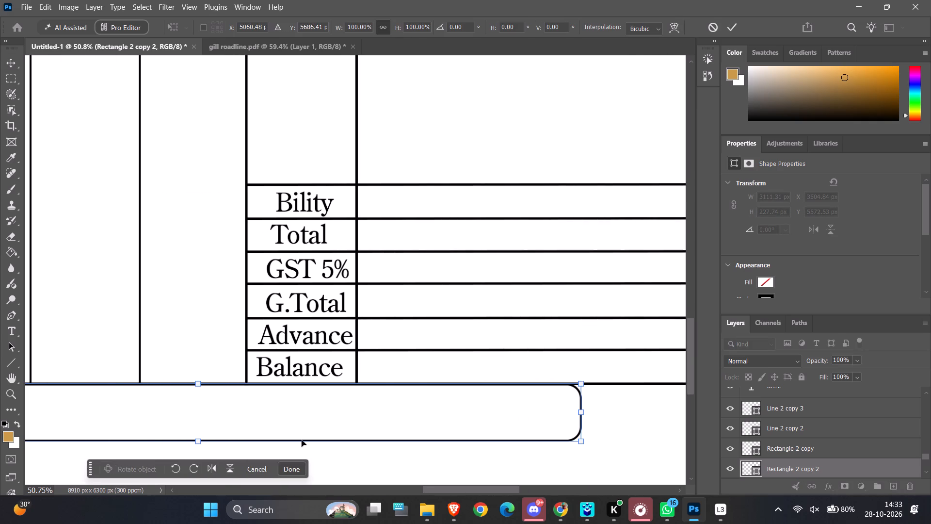
click(354, 415)
ctrl+alt+scroll(354, 415, down, 7)
ctrl+scroll(354, 415, down, 6)
ctrl+scroll(354, 415, up, 18)
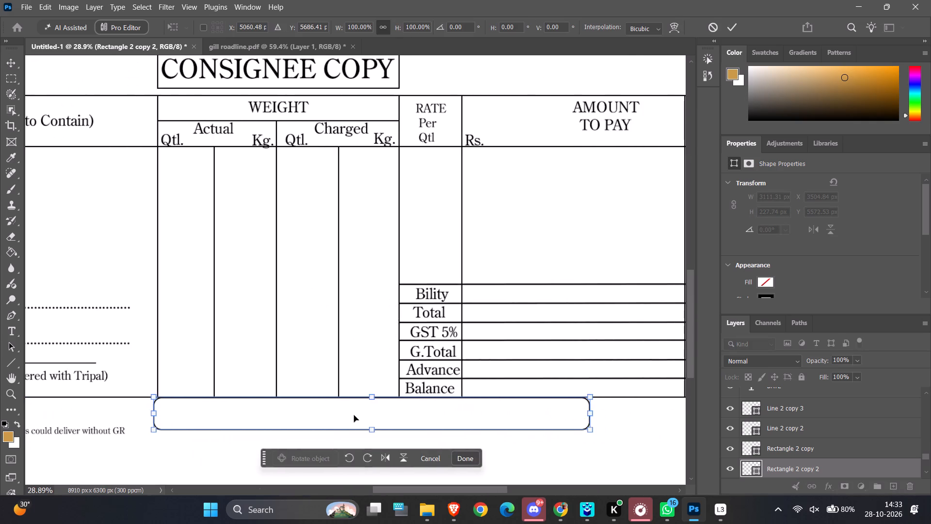
ctrl+scroll(354, 415, up, 20)
ctrl+scroll(354, 415, up, 11)
scroll(114, 512, up, 1)
scroll(114, 512, down, 4)
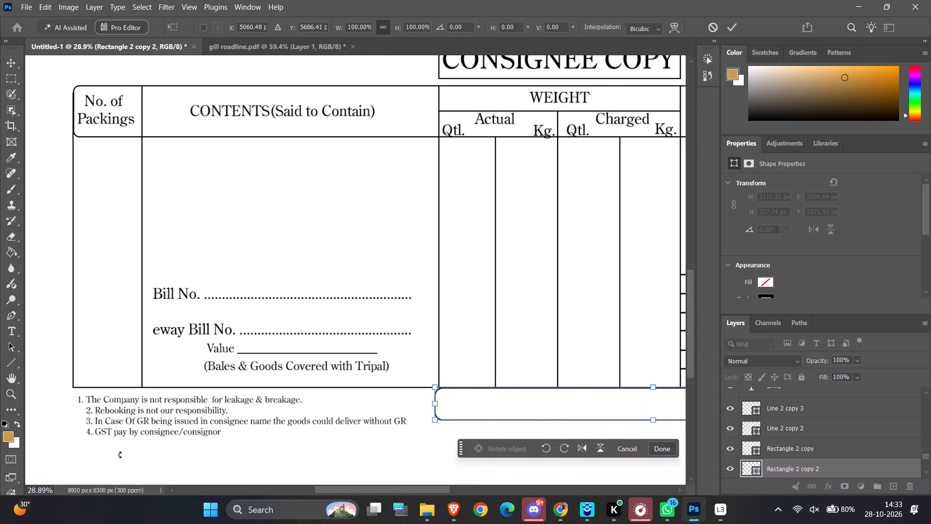
scroll(112, 440, down, 2)
ctrl+alt+scroll(96, 431, up, 9)
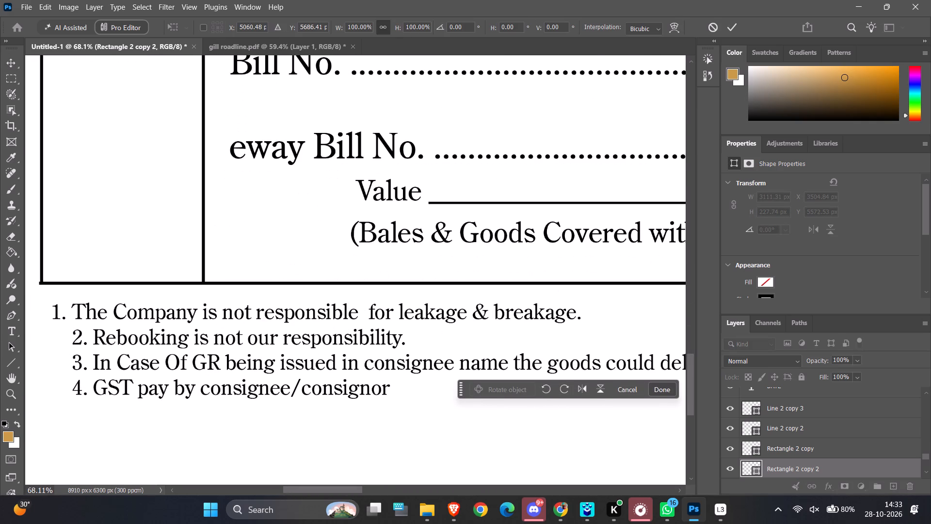
double_click(84, 394)
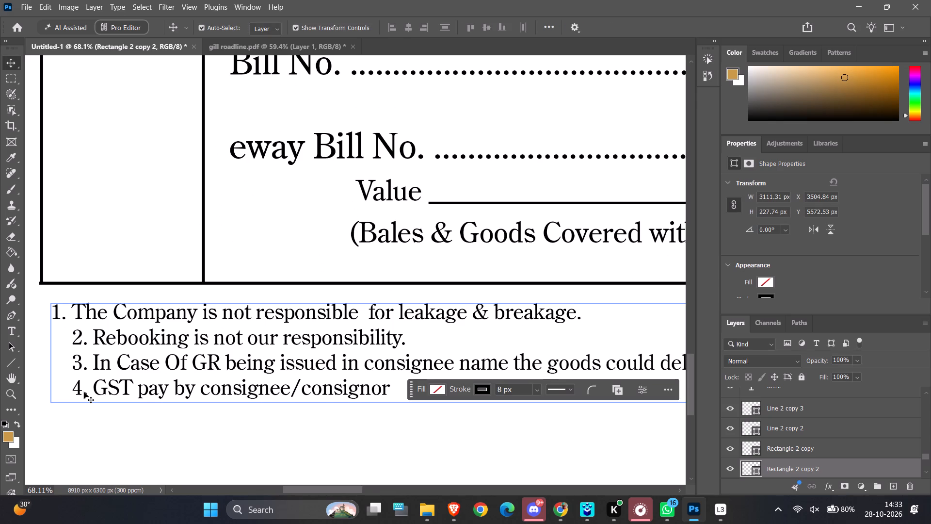
double_click(84, 394)
click(89, 395)
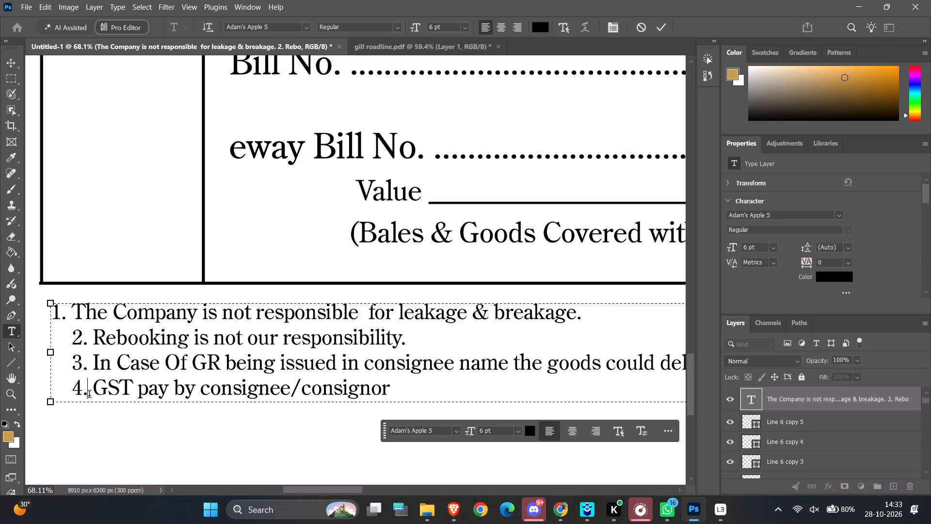
key(BackSpace)
key(BackSpace)
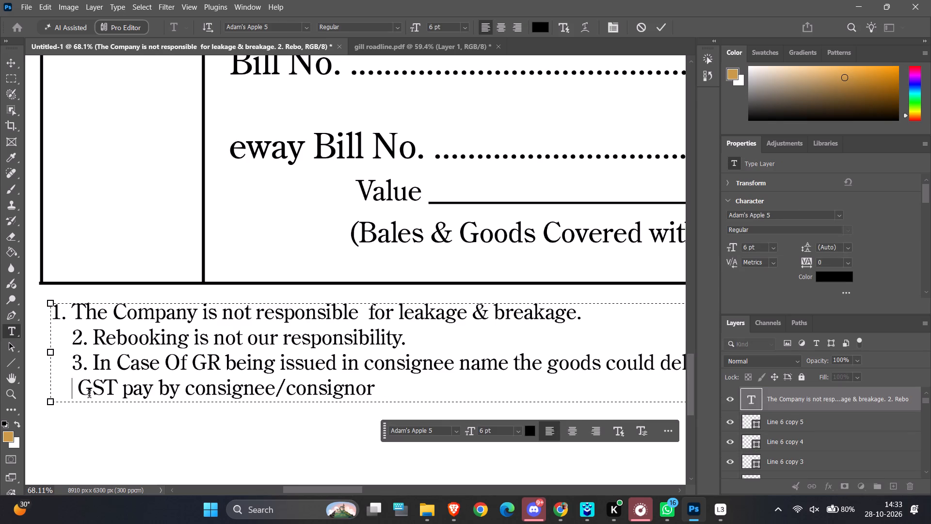
Cut the "GST pay by consignee/consignor" line out of the notes, keeping its text copied, and finish the text edit.
drag(395, 391, 56, 379)
key(ctrl+v)
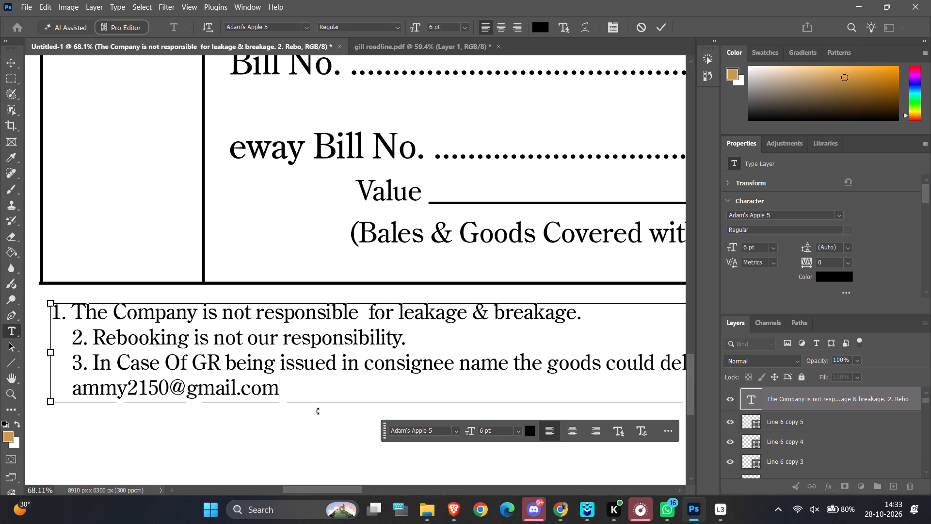
key(ctrl+z)
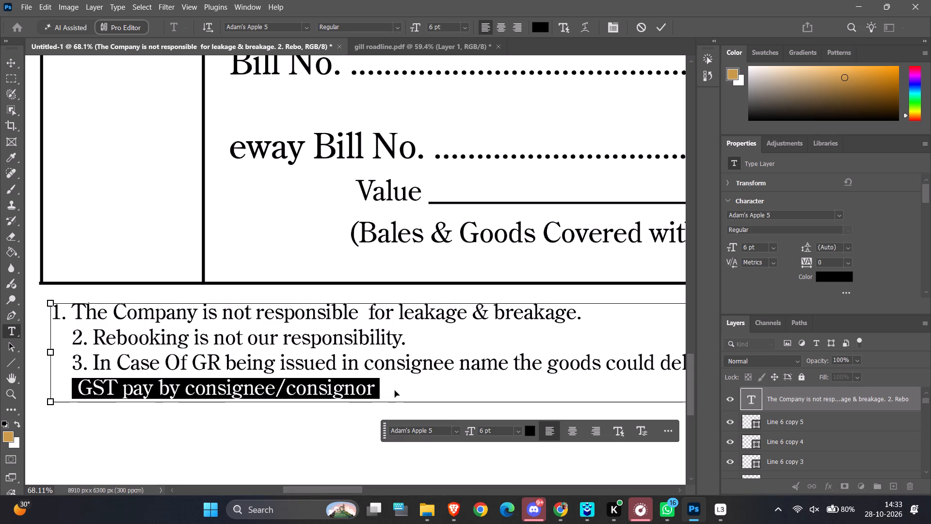
key(ctrl+c)
key(BackSpace)
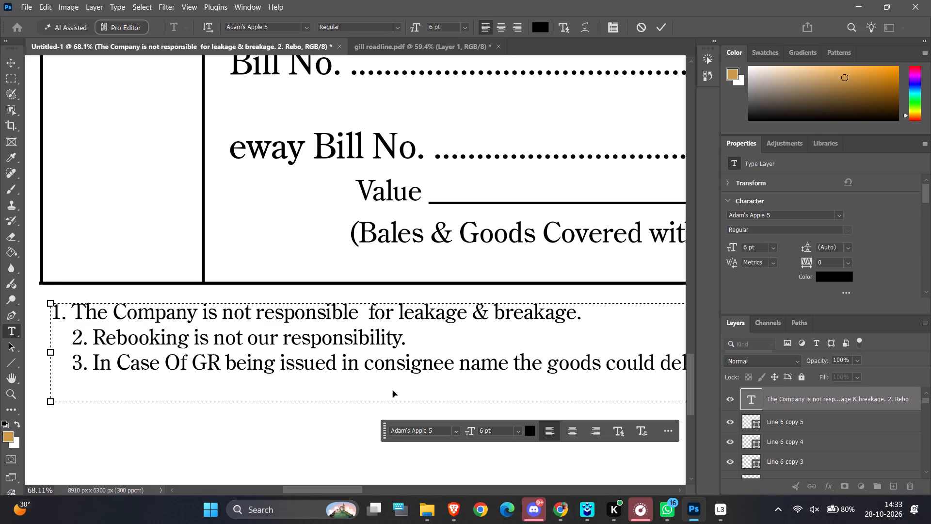
ctrl+scroll(393, 390, up, 1)
ctrl+scroll(393, 390, down, 20)
ctrl+scroll(393, 390, down, 2)
ctrl+alt+scroll(394, 407, down, 5)
ctrl+scroll(394, 407, down, 2)
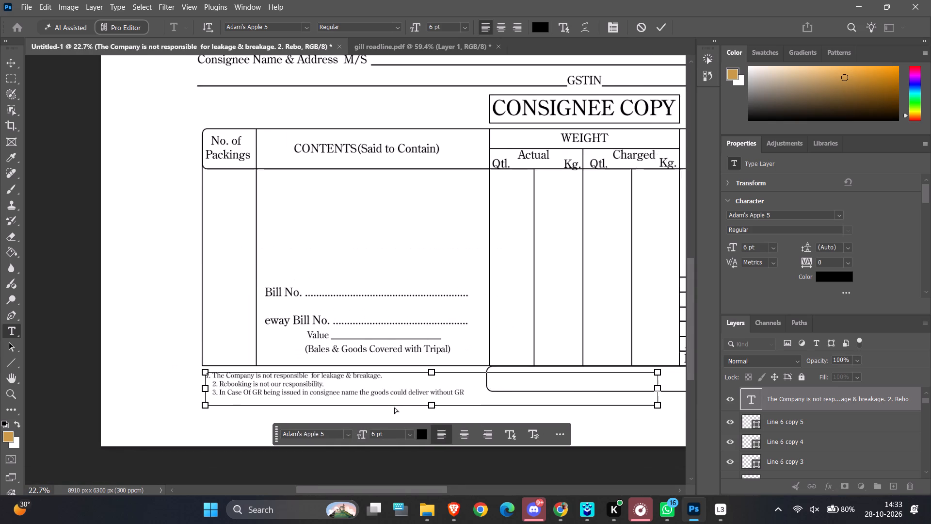
ctrl+scroll(394, 407, down, 10)
ctrl+scroll(504, 417, down, 7)
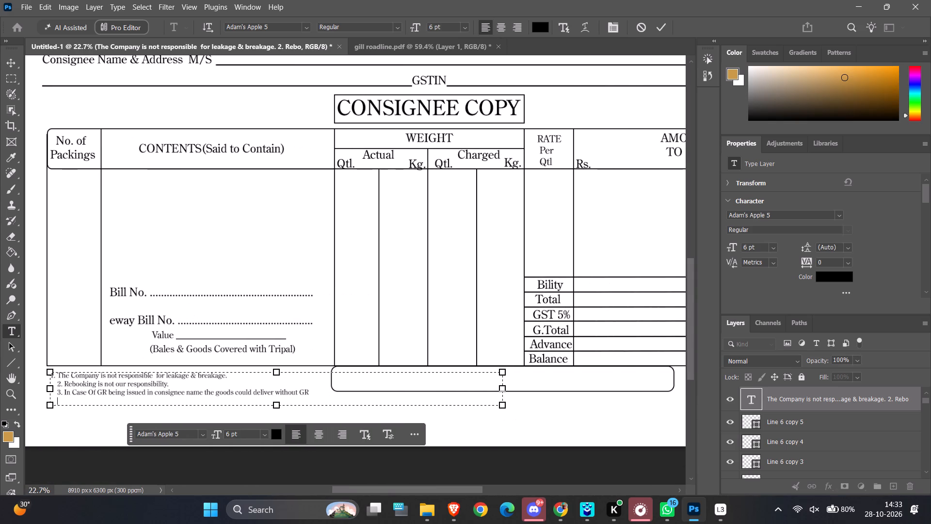
click(538, 377)
Duplicate the CONSIGNEE COPY text and place the copy in the rounded footer box below the table.
click(532, 384)
double_click(509, 383)
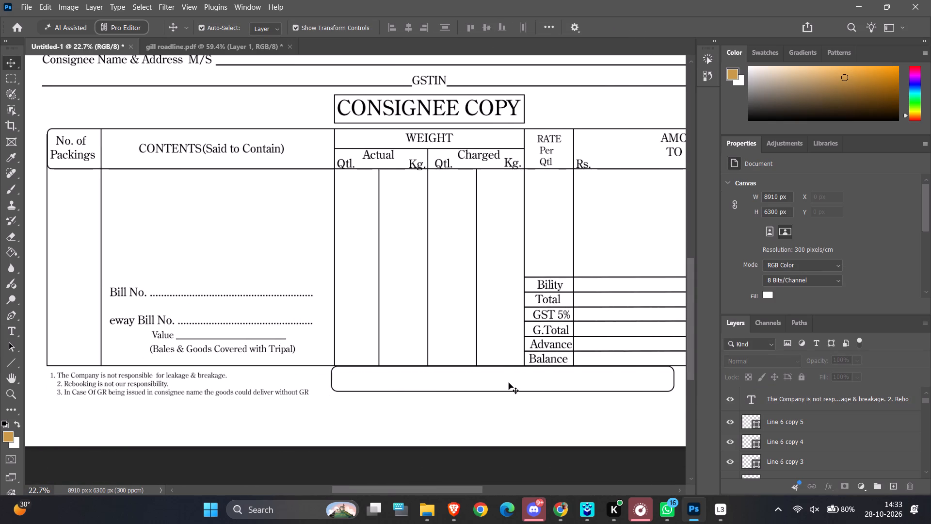
ctrl+alt+scroll(497, 381, up, 5)
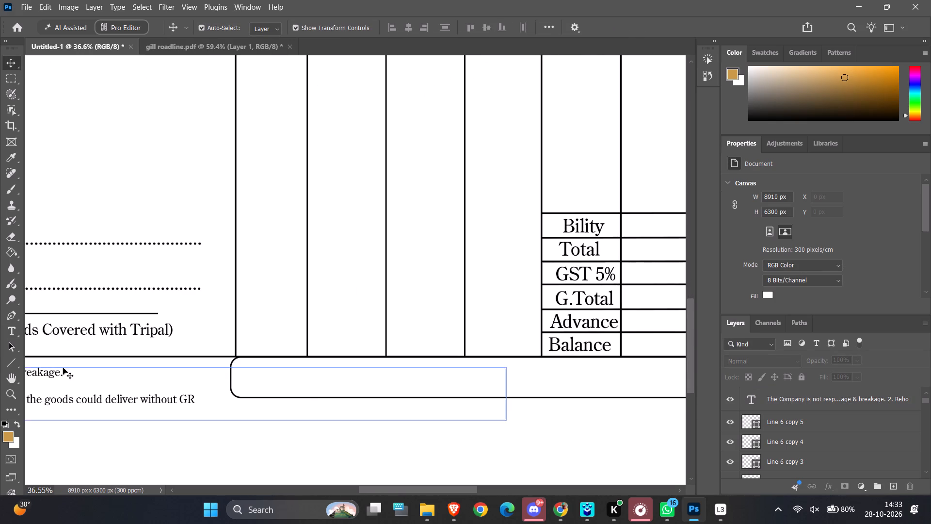
click(10, 332)
scroll(324, 373, up, 5)
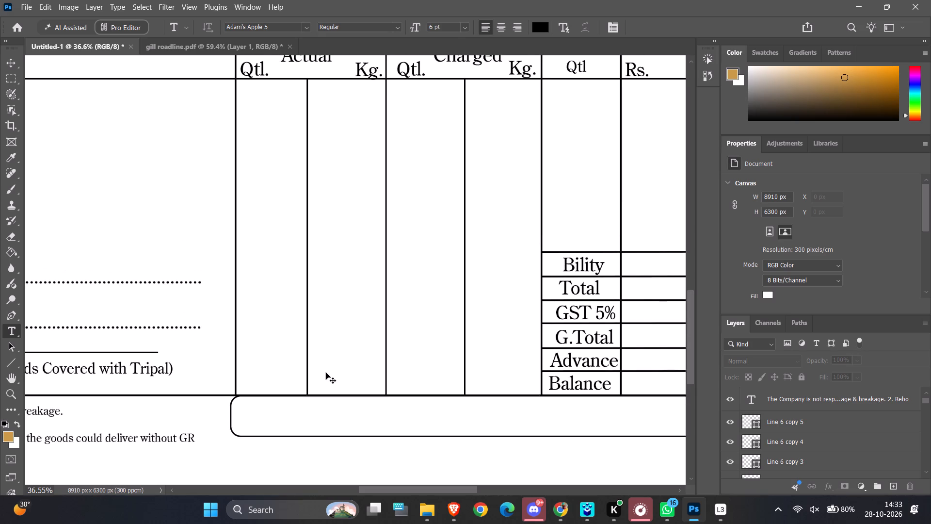
ctrl+scroll(326, 373, down, 7)
alt+scroll(398, 150, up, 5)
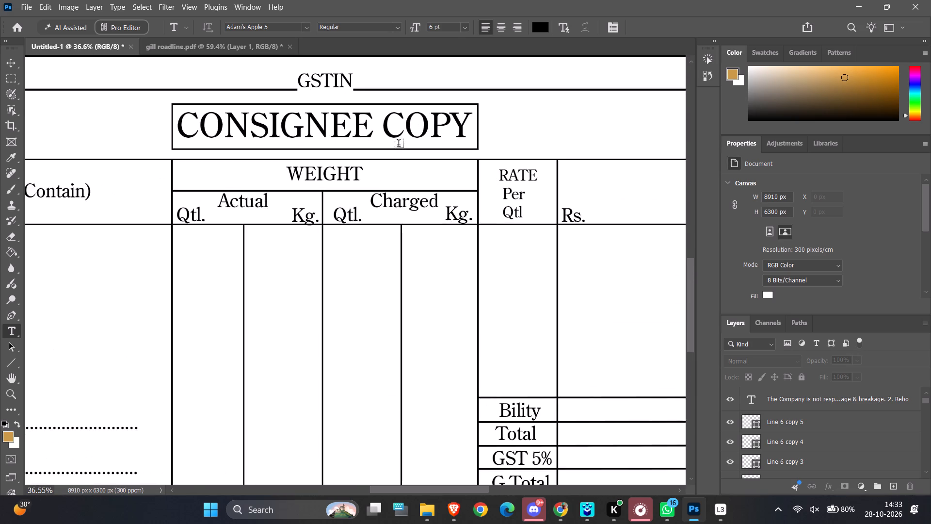
scroll(399, 143, down, 17)
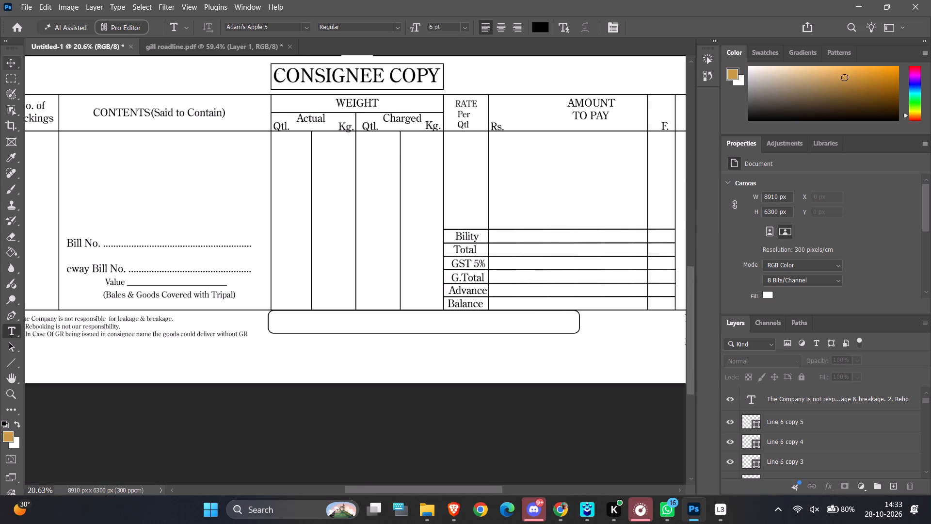
click(8, 62)
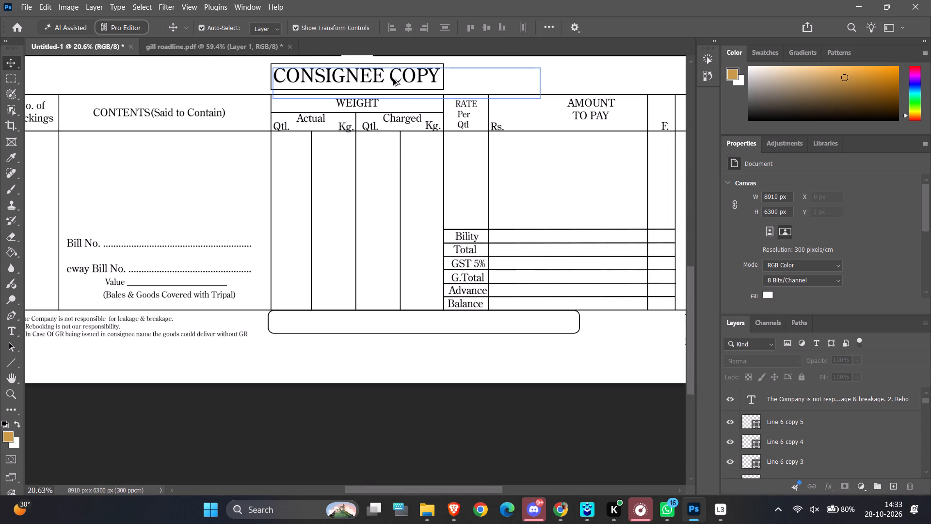
alt+drag(393, 81, 427, 323)
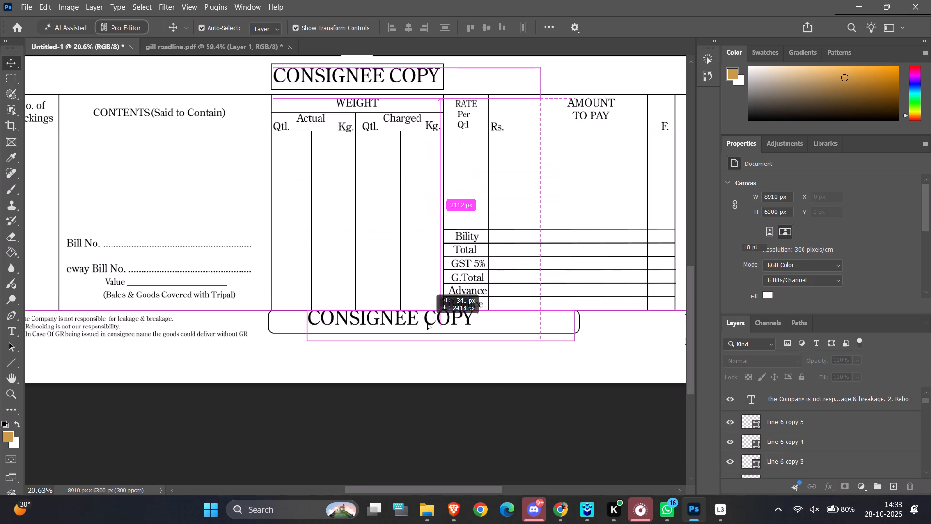
alt+drag(427, 323, 438, 329)
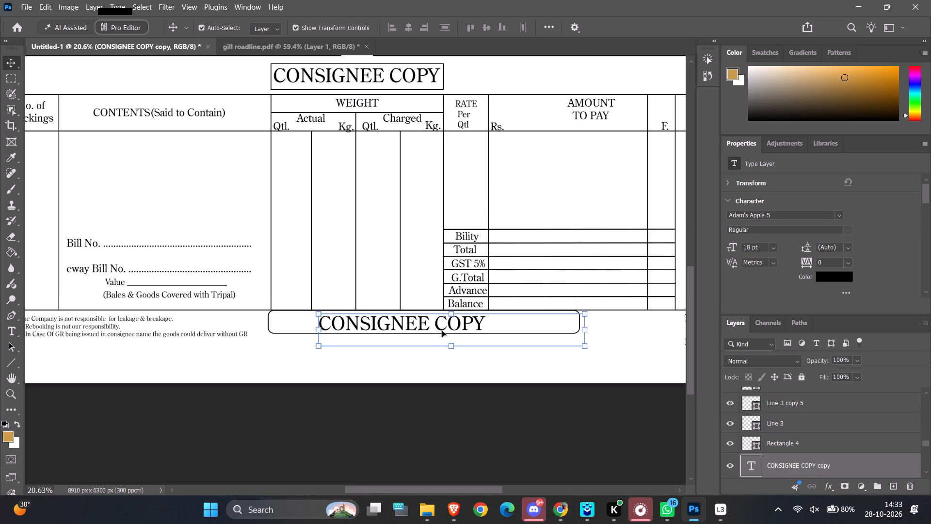
Replace the duplicated text in the footer box with the copied "GST pay by consignee/consignor" line.
double_click(442, 330)
key(BackSpace)
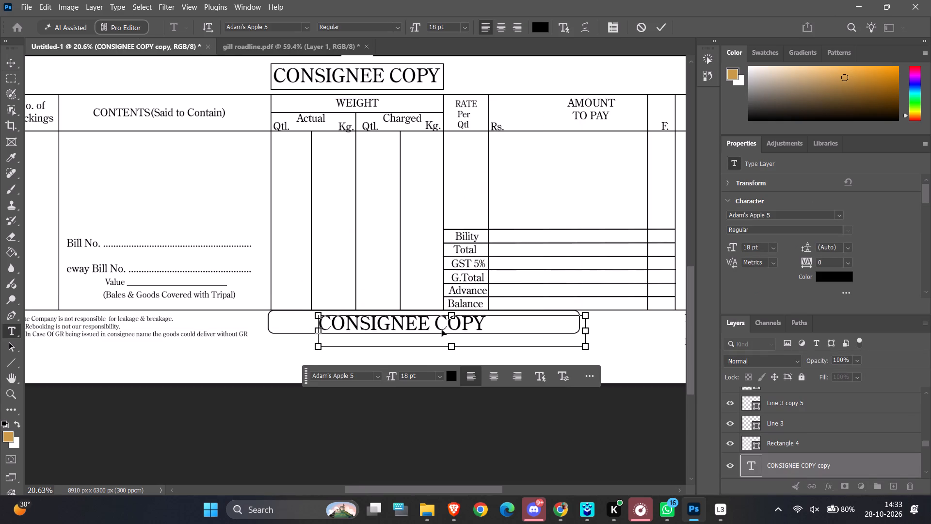
key(ctrl+v)
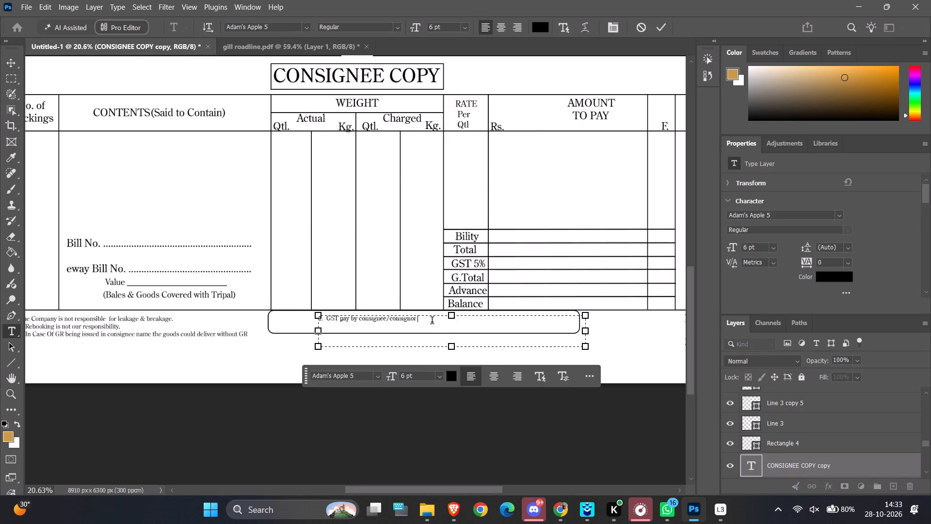
click(434, 76)
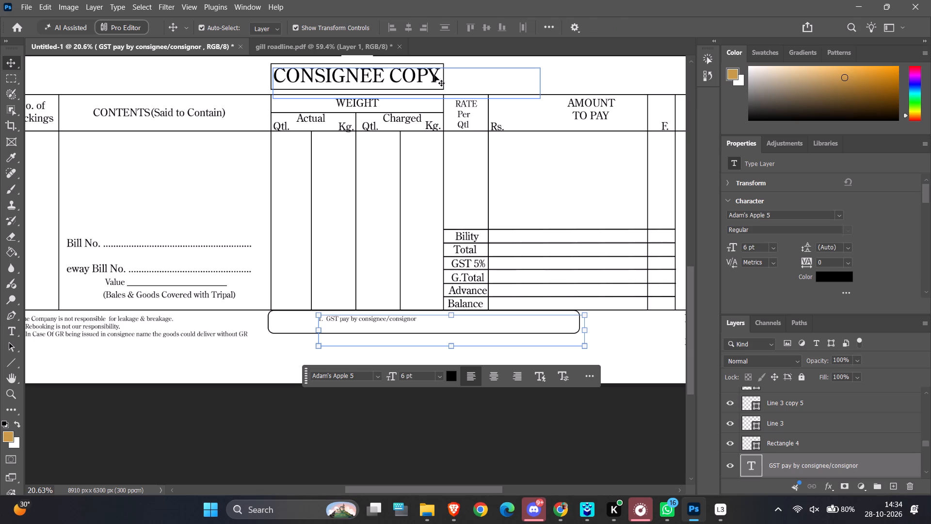
Set the footer box's GST pay line to 18 pt, matching the CONSIGNEE COPY heading.
click(434, 78)
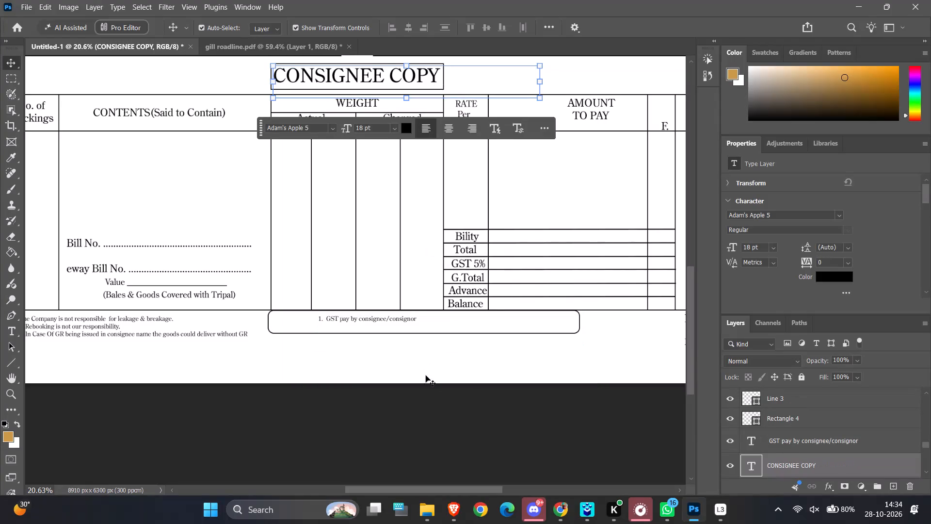
double_click(400, 319)
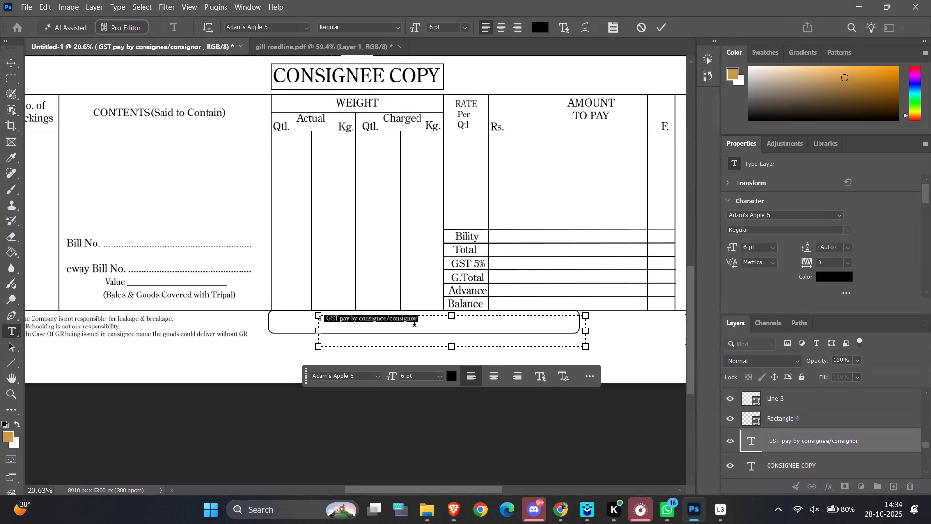
click(404, 376)
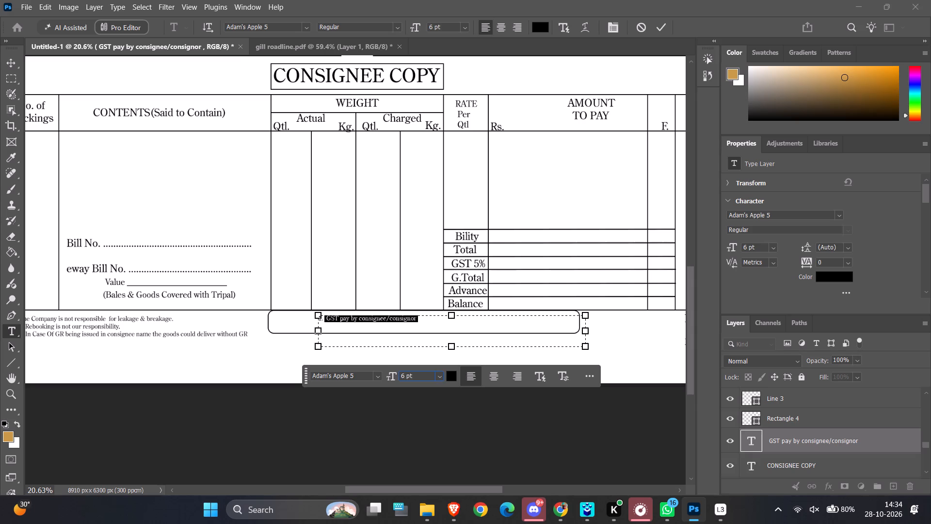
key(BackSpace)
text(18)
key(Return)
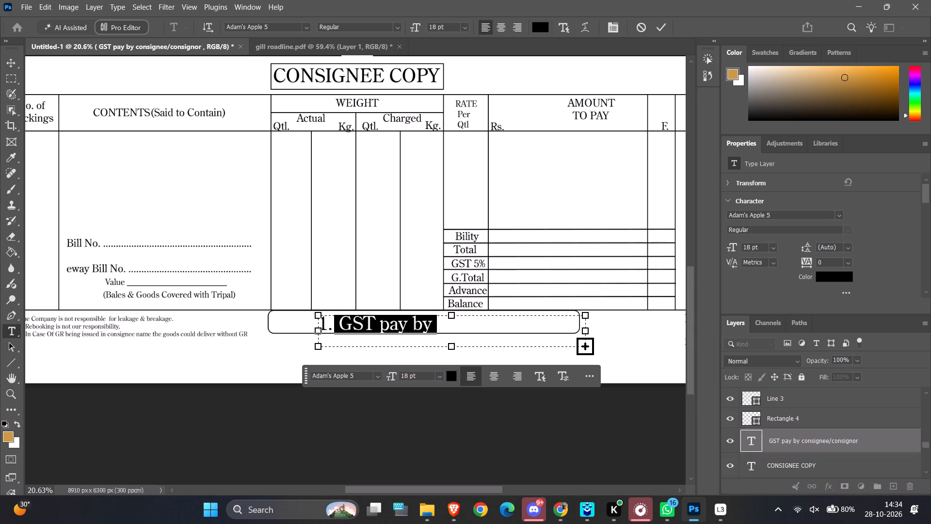
Widen the GST pay text frame so the whole sentence fits on one line.
drag(583, 334, 676, 324)
drag(590, 331, 669, 328)
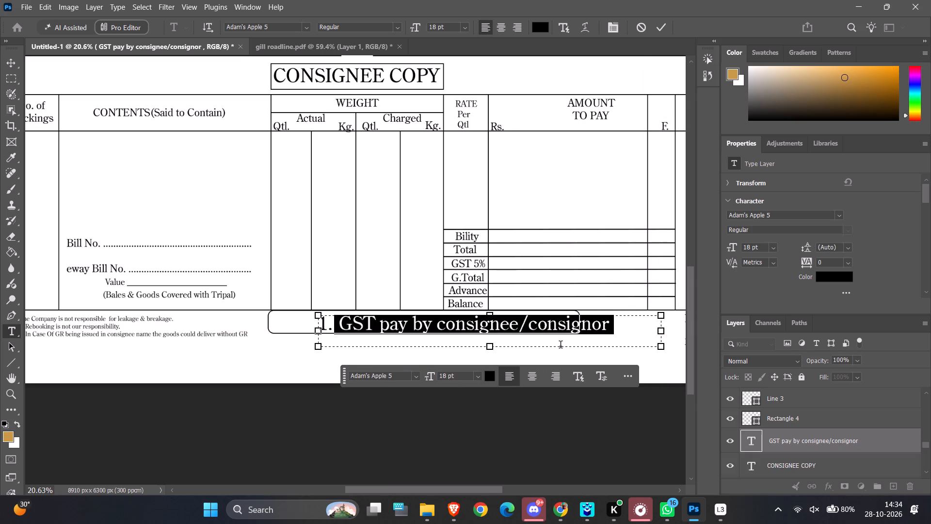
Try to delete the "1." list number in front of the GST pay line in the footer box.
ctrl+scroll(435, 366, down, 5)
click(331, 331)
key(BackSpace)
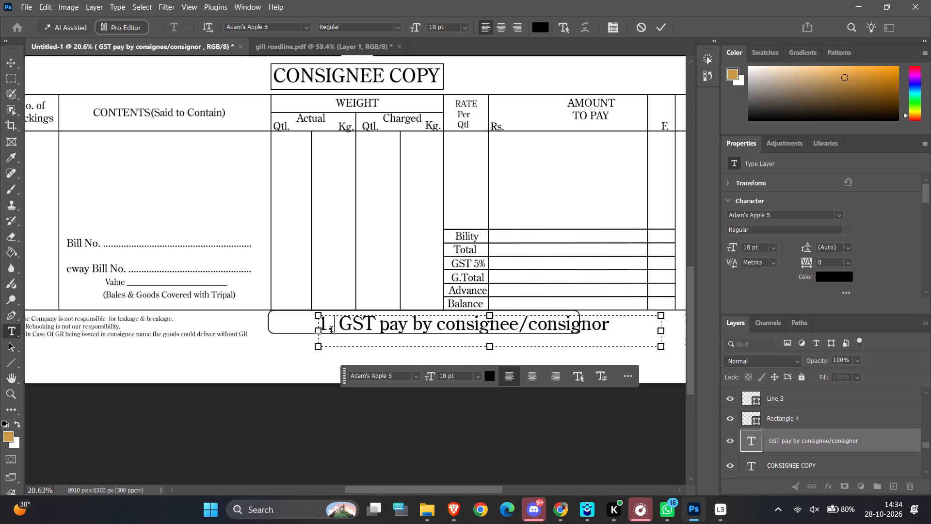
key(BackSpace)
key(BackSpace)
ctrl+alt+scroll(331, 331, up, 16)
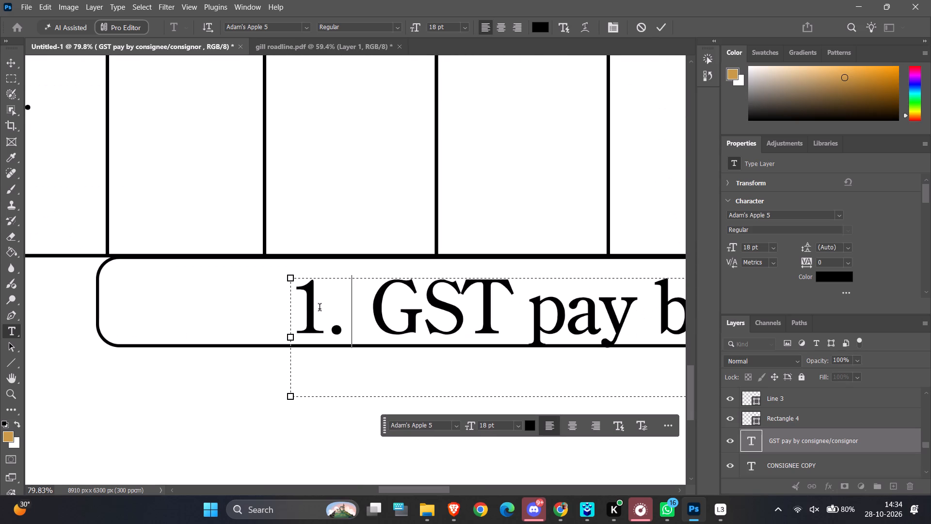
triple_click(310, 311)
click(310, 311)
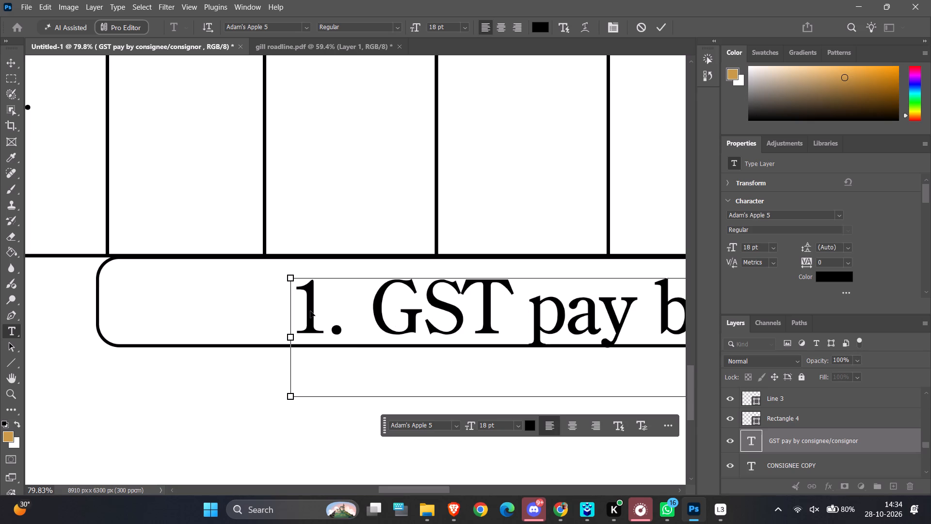
Copy the GST pay sentence from the footer box and delete its numbered text layer.
key(ctrl+a)
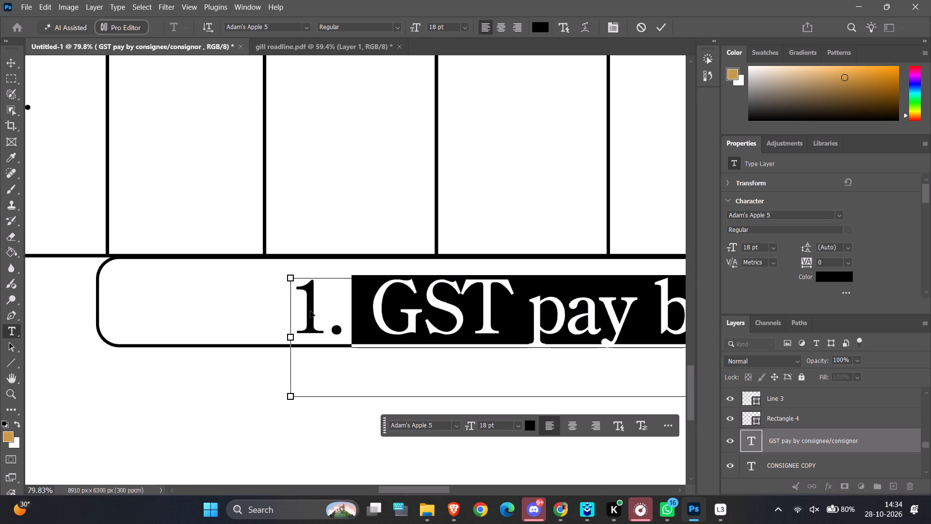
key(ctrl+c)
key(BackSpace)
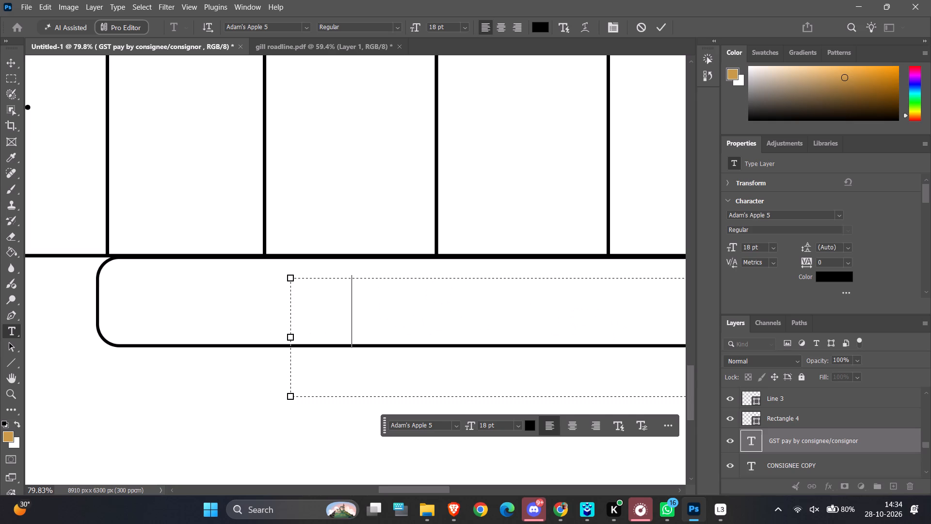
click(98, 412)
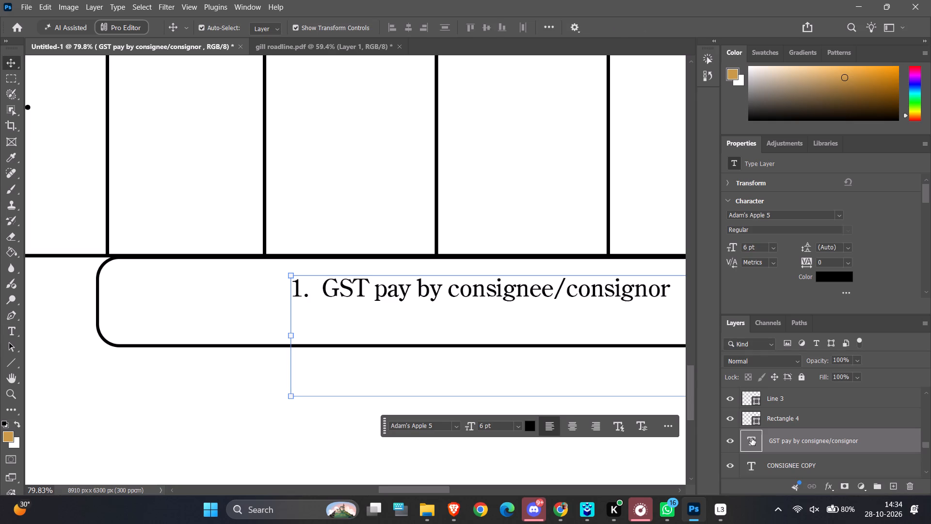
right_click(805, 442)
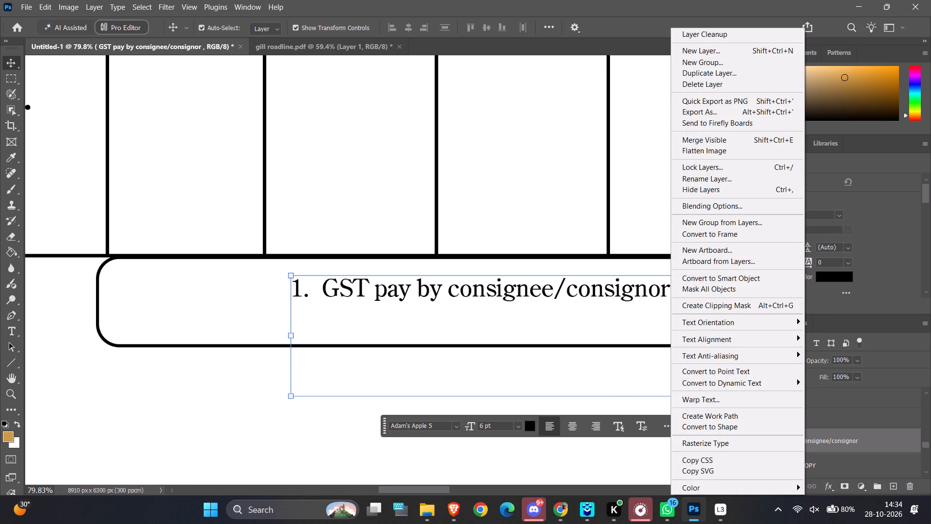
click(620, 407)
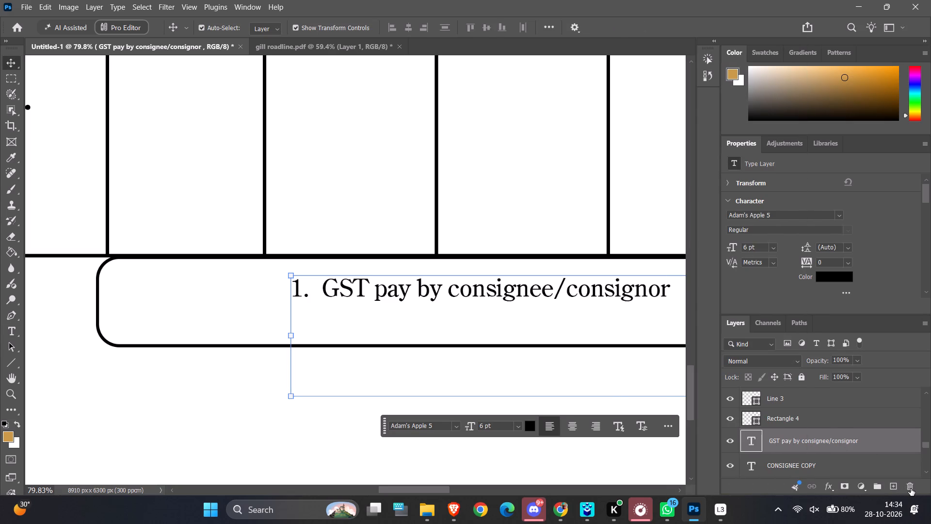
click(911, 489)
click(466, 195)
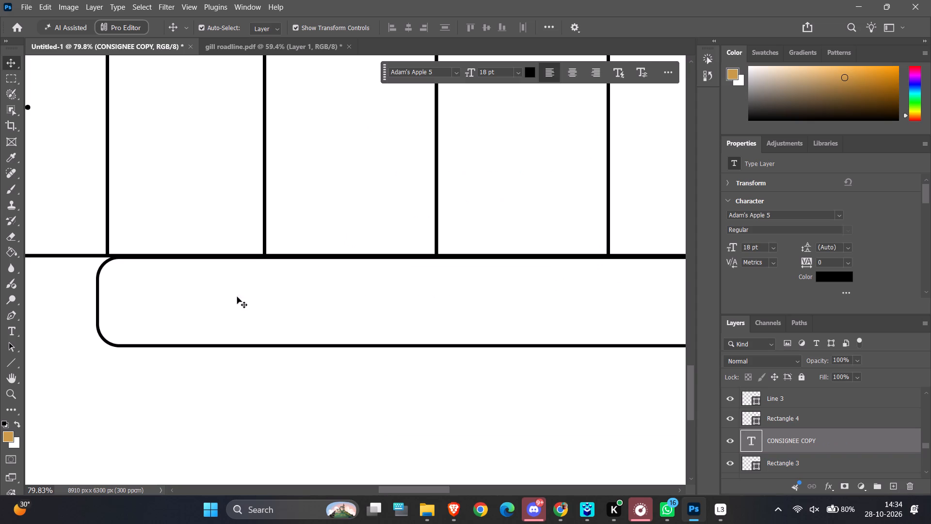
Draw a new text frame across the inside of the rounded footer box and replace its placeholder with the copied GST pay line.
scroll(230, 300, down, 4)
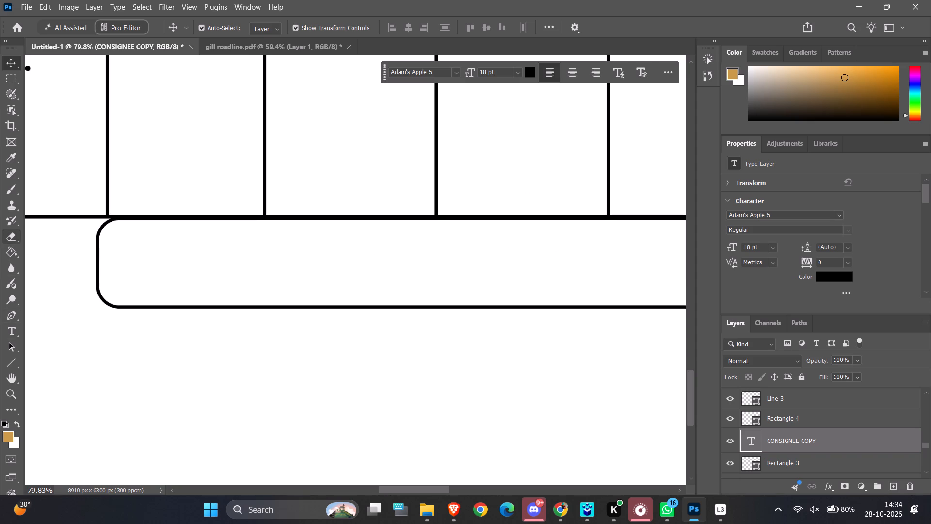
click(12, 330)
ctrl+scroll(273, 343, down, 9)
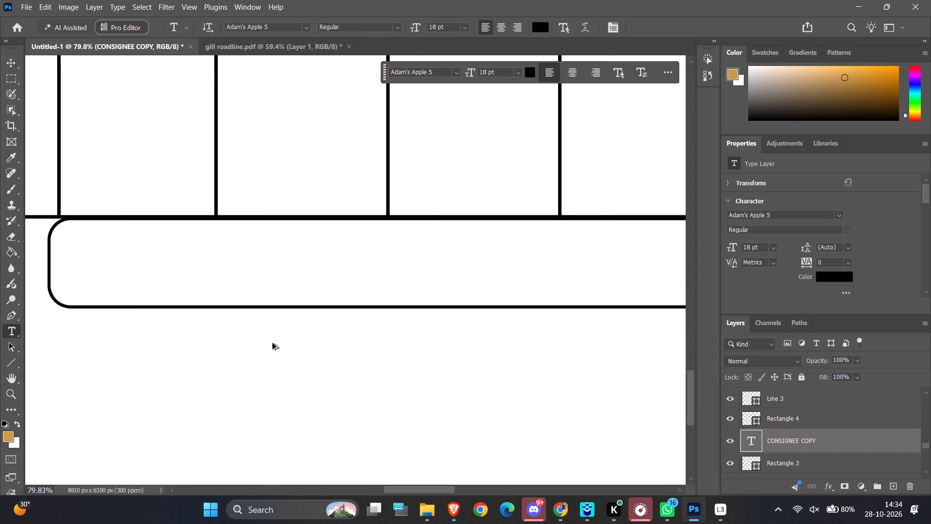
ctrl+scroll(273, 343, down, 11)
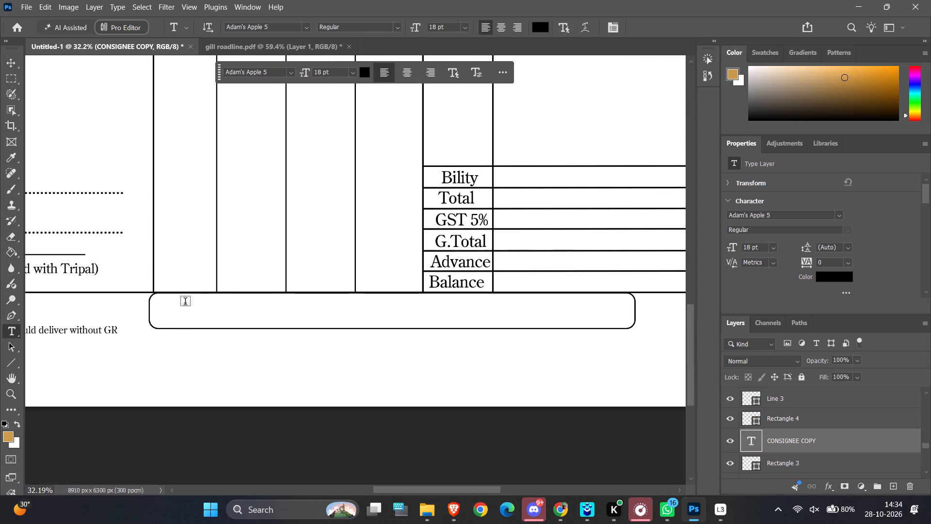
drag(180, 299, 540, 322)
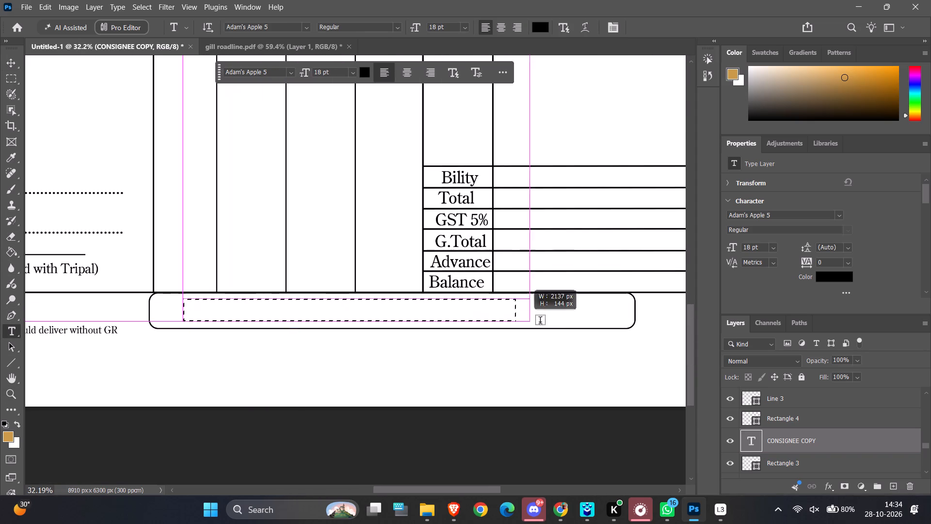
drag(540, 322, 619, 327)
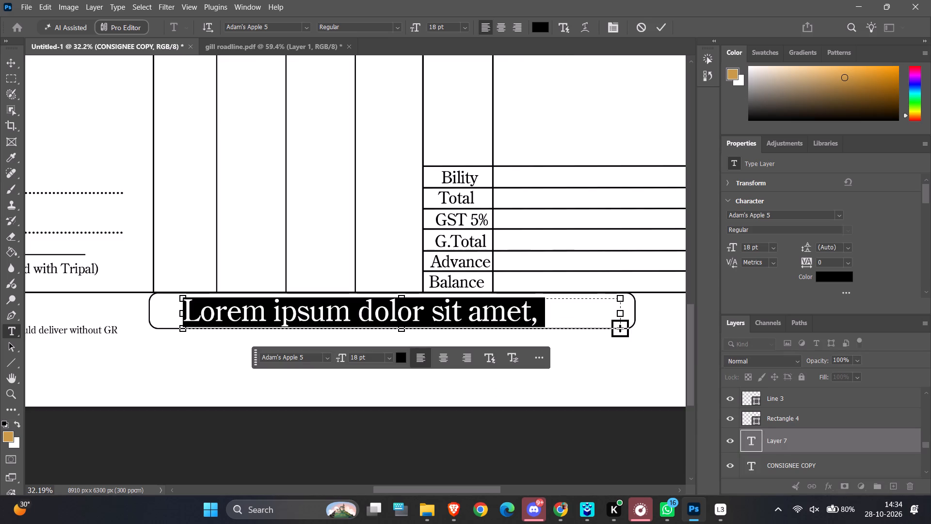
key(BackSpace)
key(ctrl+v)
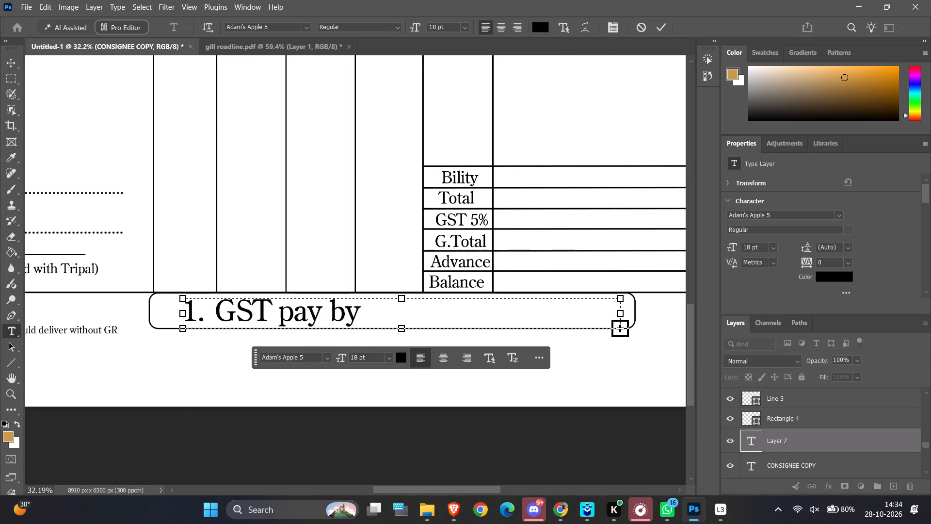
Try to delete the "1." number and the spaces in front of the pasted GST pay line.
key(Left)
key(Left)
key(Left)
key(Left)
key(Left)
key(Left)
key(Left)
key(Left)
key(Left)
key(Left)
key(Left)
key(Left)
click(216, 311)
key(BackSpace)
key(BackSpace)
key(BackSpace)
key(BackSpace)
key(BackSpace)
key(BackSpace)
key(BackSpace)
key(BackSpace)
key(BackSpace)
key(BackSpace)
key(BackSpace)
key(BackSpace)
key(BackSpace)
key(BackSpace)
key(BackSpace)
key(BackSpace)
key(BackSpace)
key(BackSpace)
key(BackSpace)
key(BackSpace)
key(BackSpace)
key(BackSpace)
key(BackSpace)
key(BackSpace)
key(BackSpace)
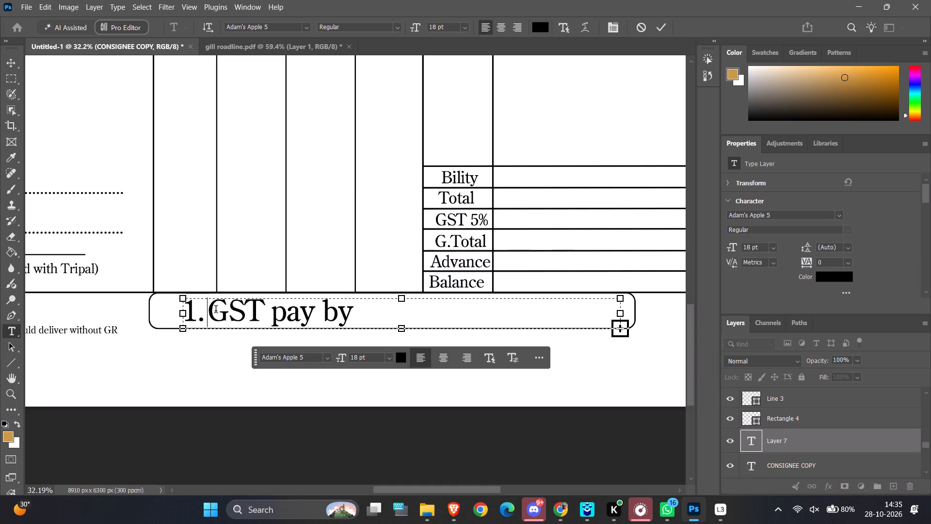
Clear all of the pasted text from the new text frame in the footer box.
key(ctrl+a)
key(BackSpace)
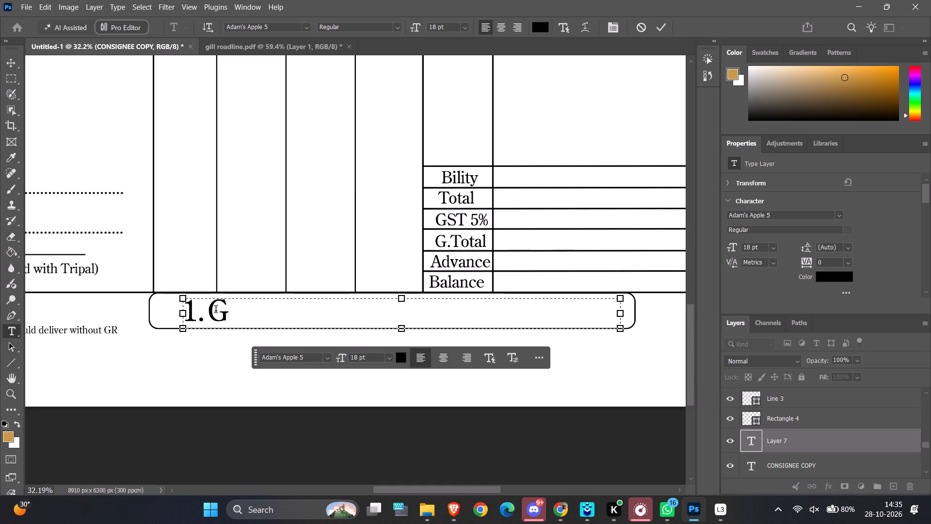
key(BackSpace)
key(BackSpace)
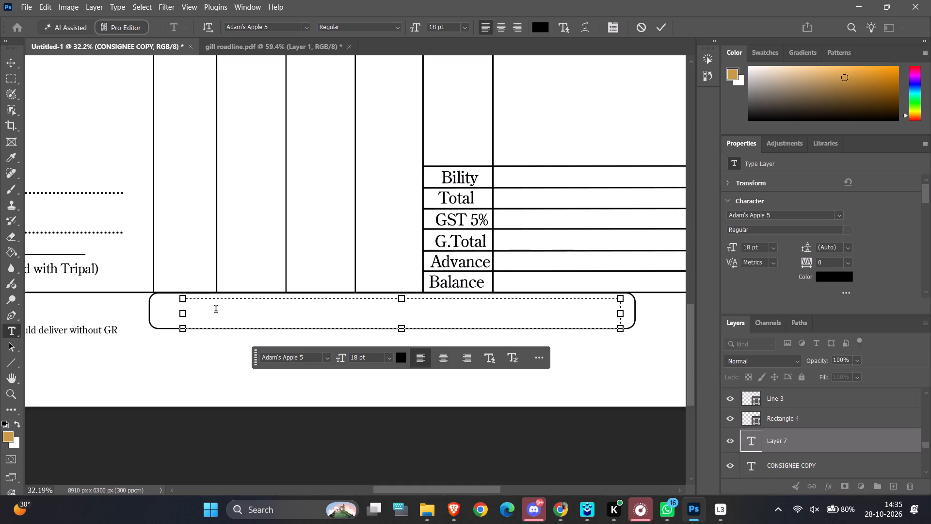
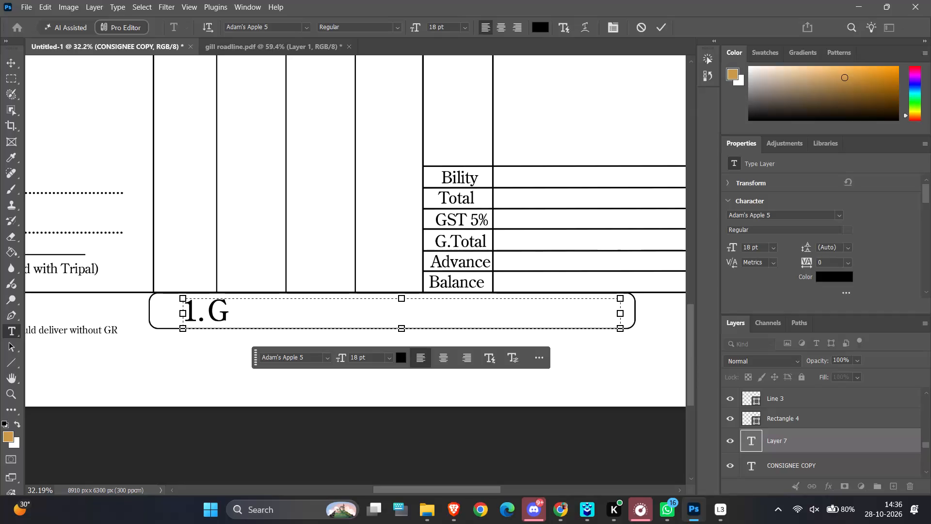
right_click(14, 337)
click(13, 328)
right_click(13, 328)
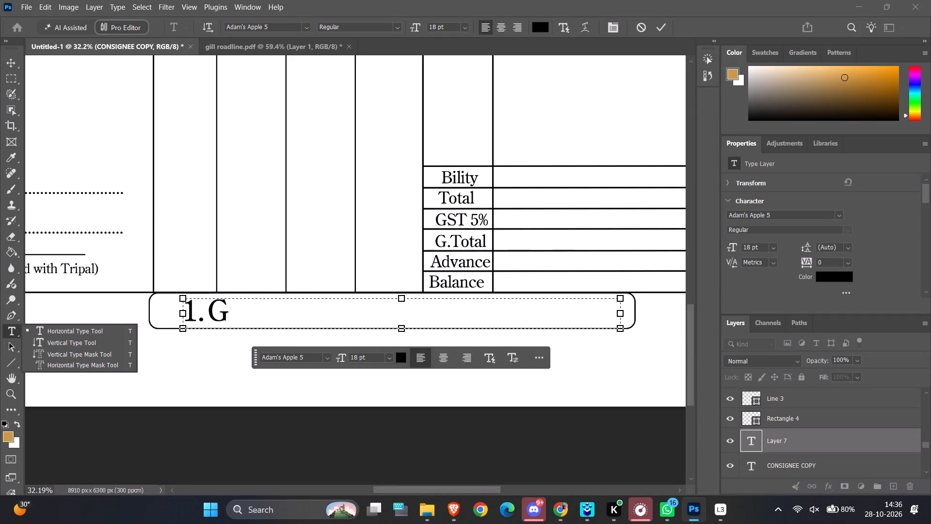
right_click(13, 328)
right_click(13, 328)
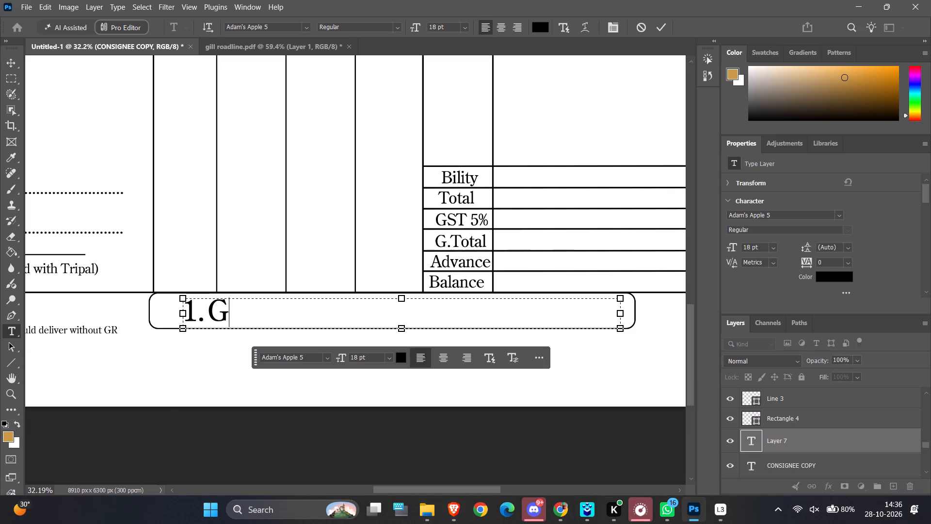
Switch to Notepad, paste the copied GST pay line on a new line to check its plain text, and close the window.
click(308, 509)
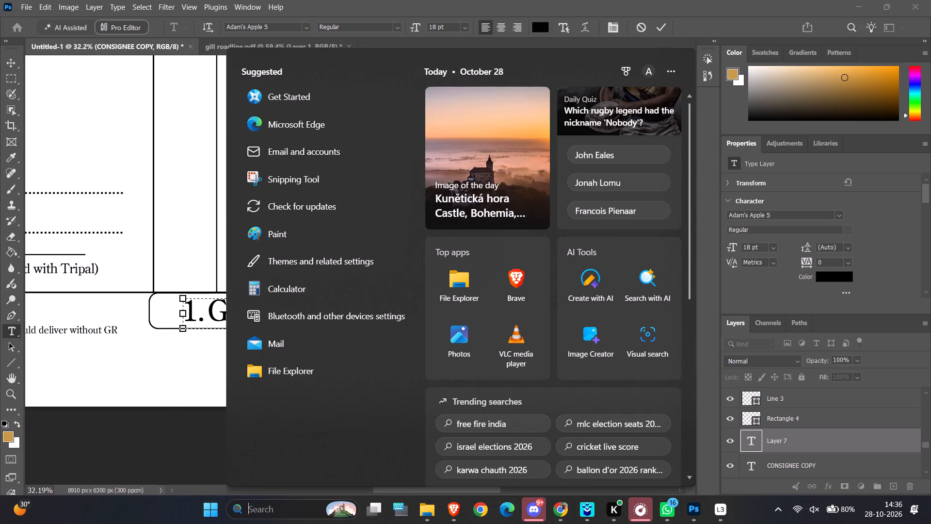
text(NOT)
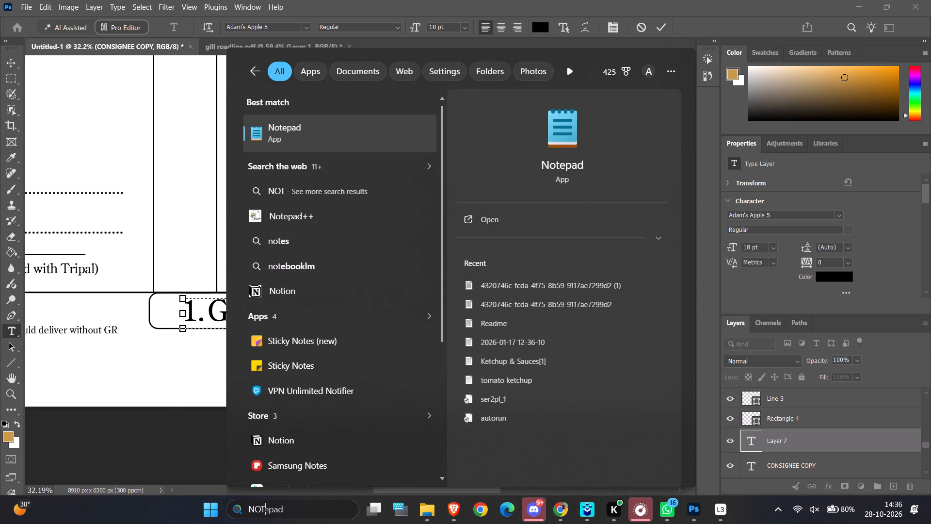
click(344, 132)
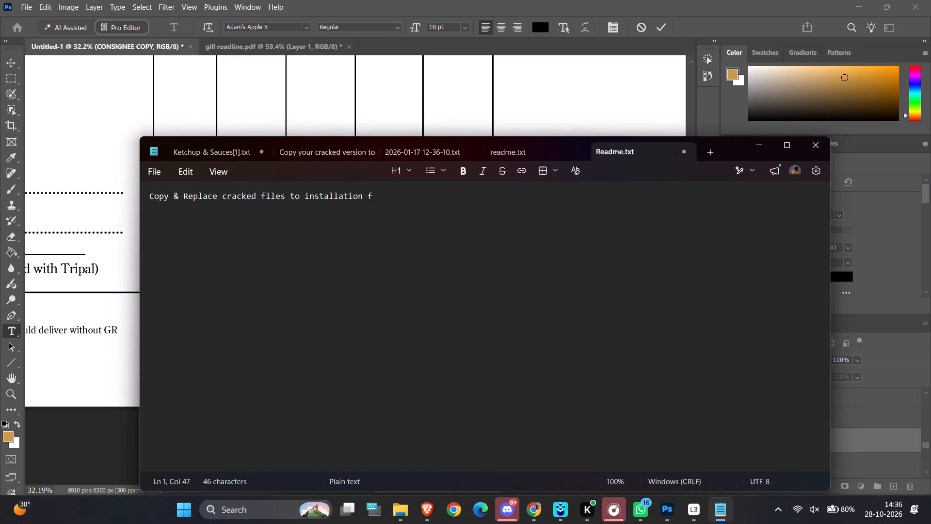
key(space)
key(space)
key(space)
key(shift+Return)
key(ctrl+v)
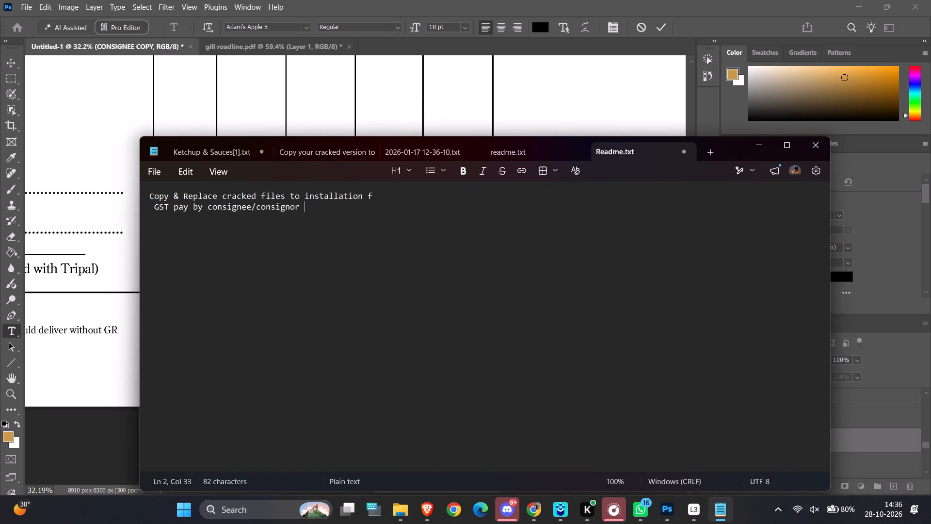
click(822, 147)
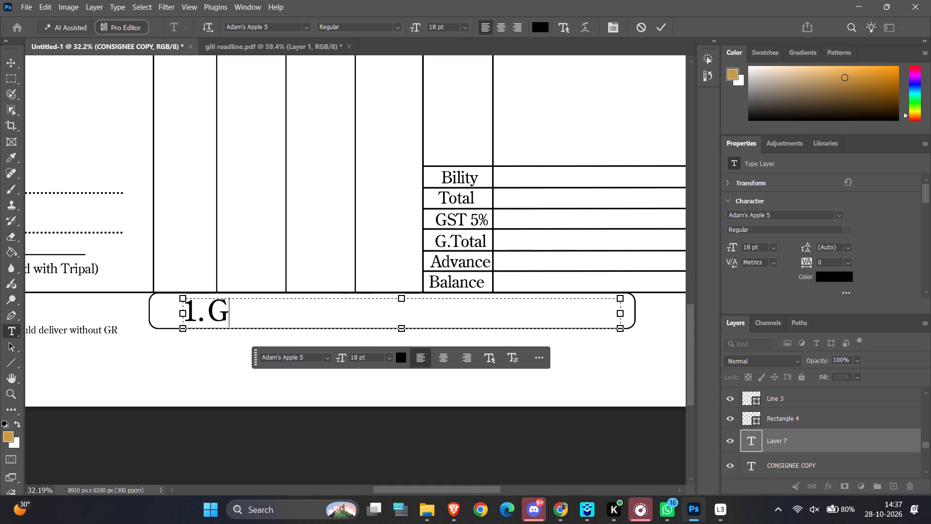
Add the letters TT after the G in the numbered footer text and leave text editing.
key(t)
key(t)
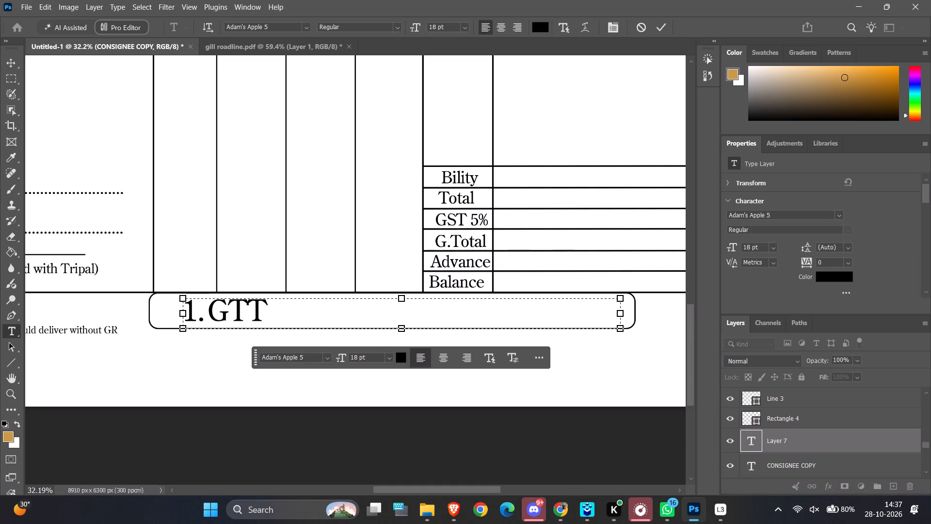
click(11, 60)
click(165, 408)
Reset the Horizontal Type tool to its default settings.
key(t)
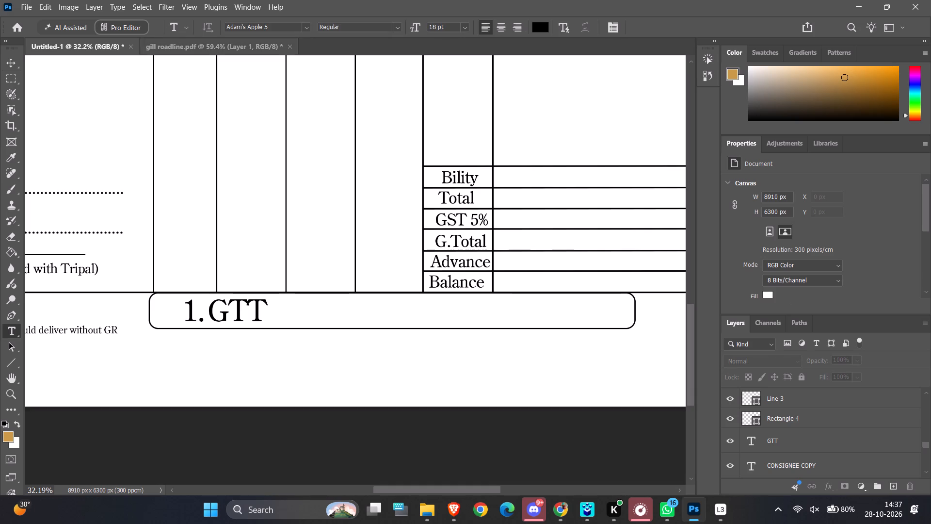
click(171, 26)
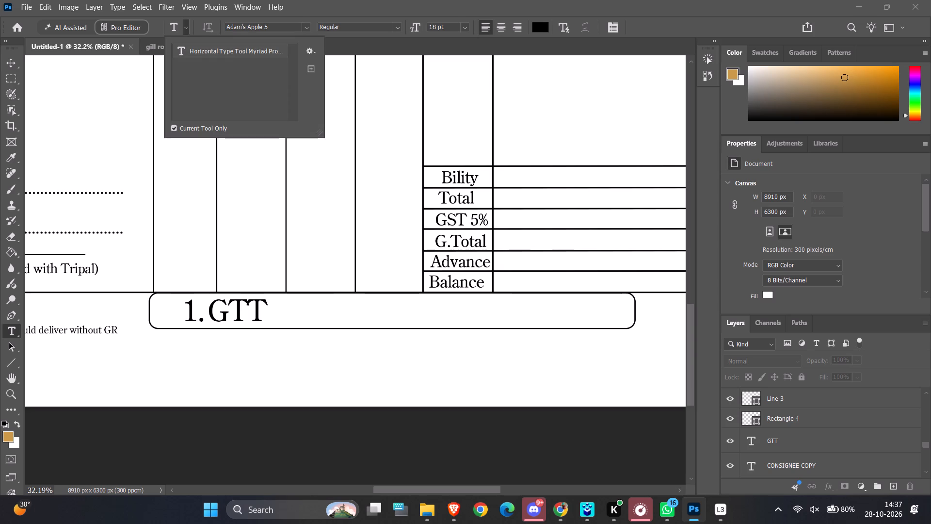
click(311, 51)
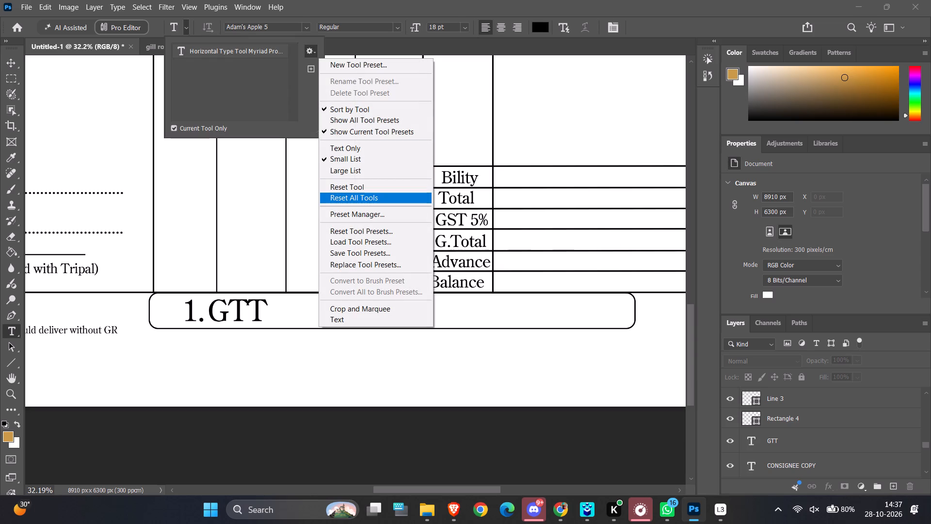
click(346, 185)
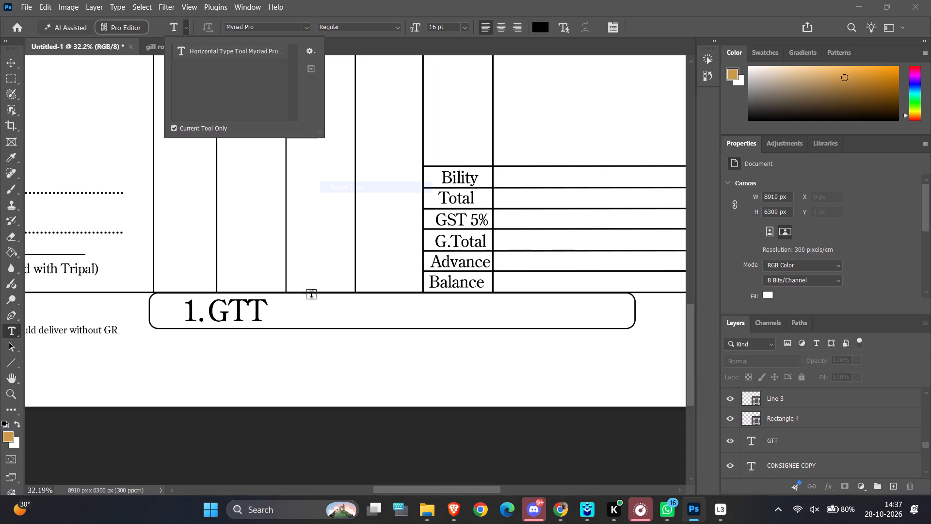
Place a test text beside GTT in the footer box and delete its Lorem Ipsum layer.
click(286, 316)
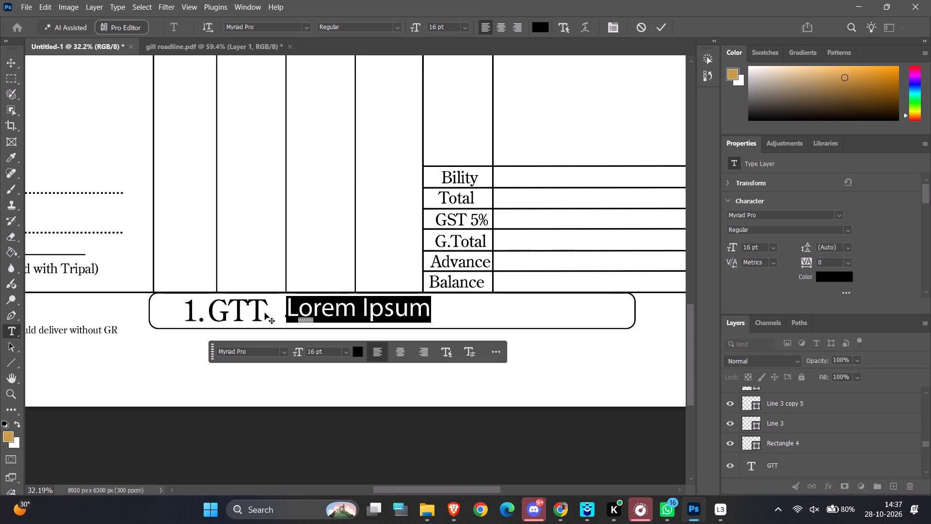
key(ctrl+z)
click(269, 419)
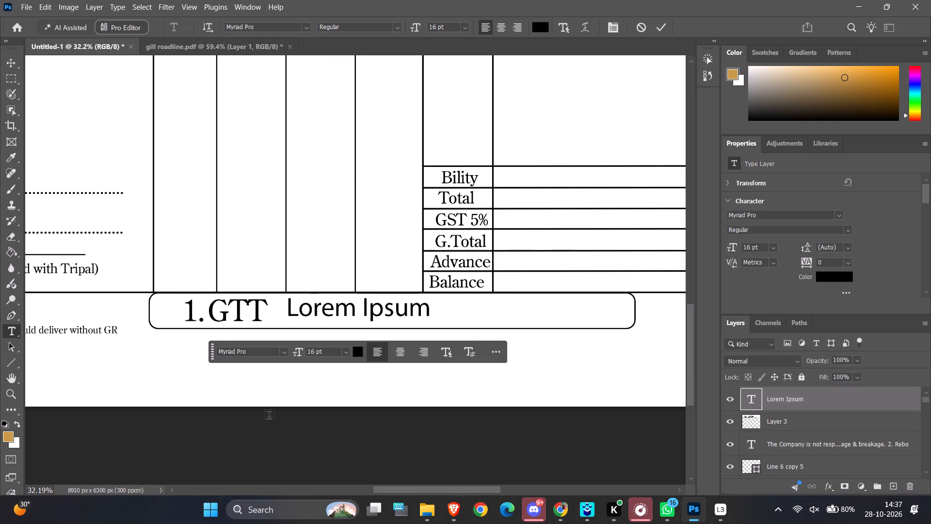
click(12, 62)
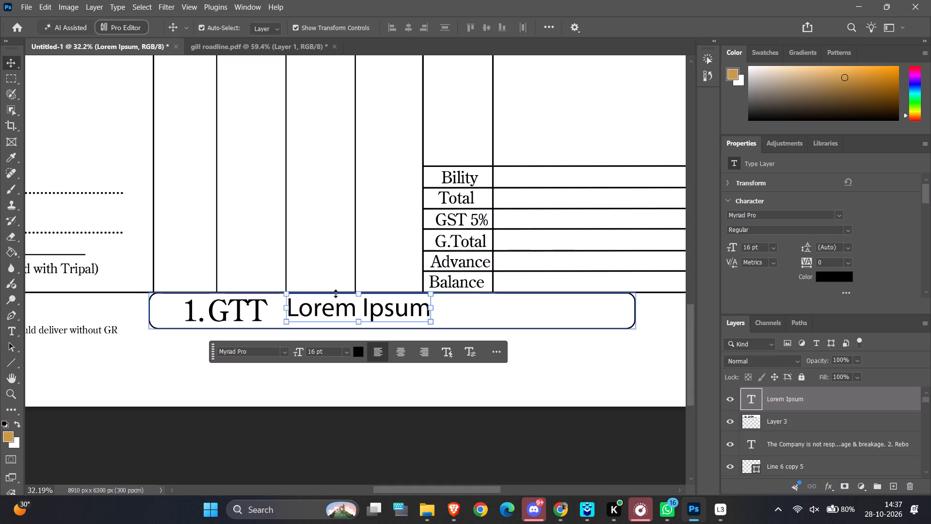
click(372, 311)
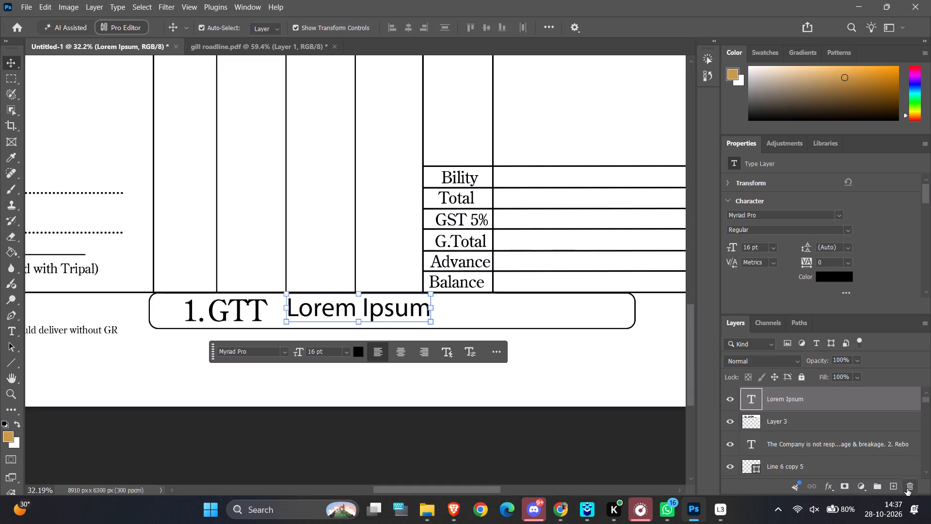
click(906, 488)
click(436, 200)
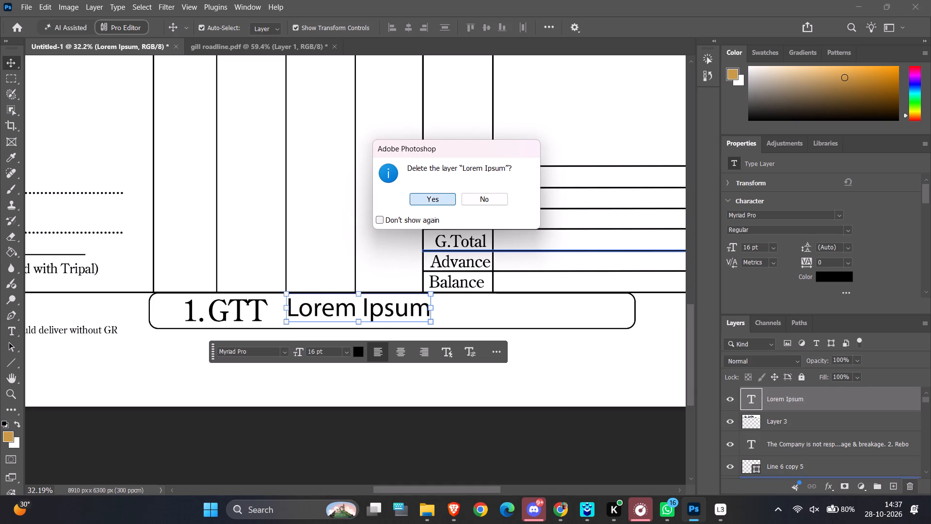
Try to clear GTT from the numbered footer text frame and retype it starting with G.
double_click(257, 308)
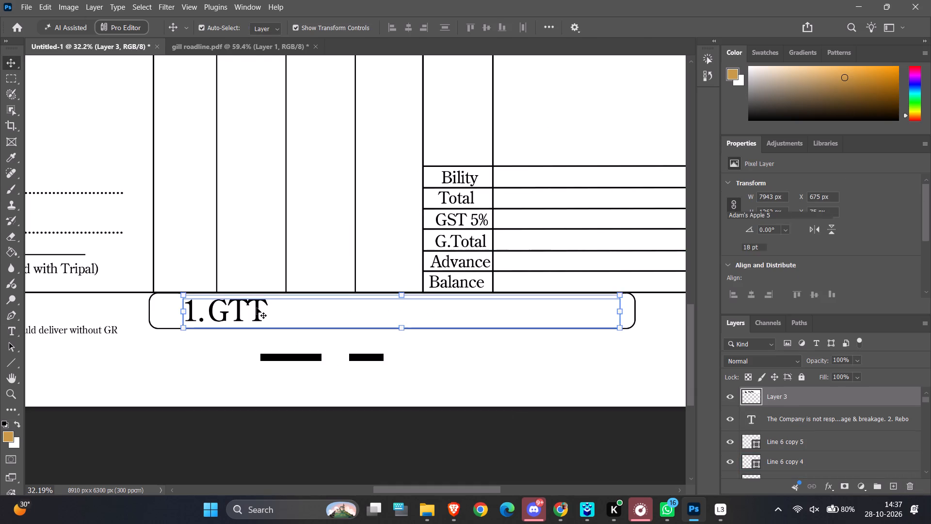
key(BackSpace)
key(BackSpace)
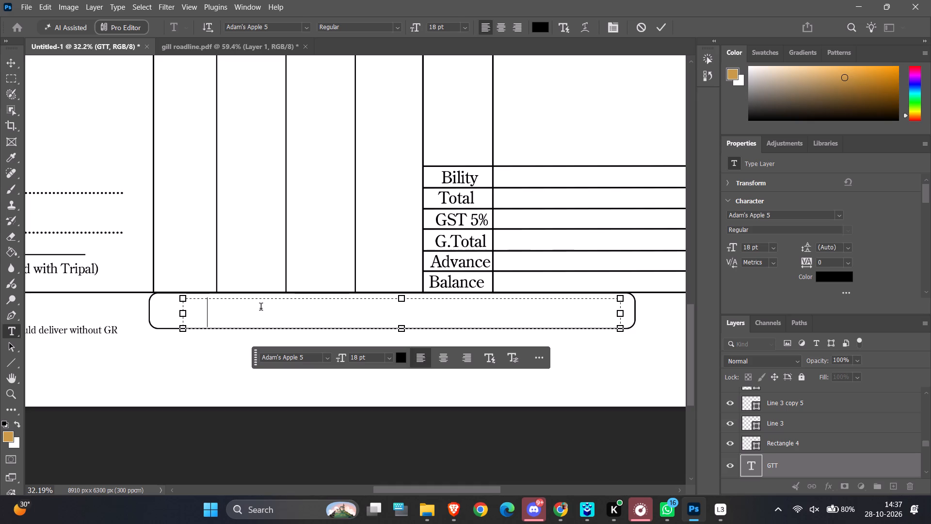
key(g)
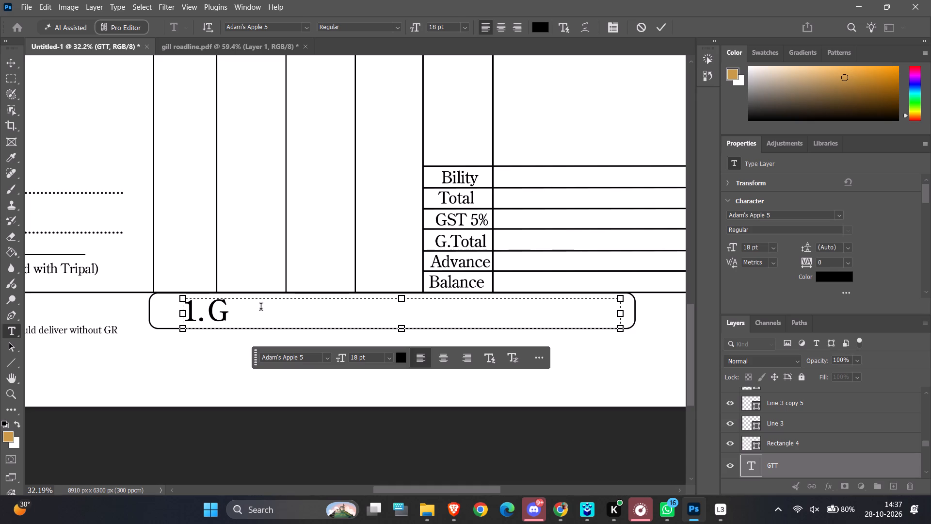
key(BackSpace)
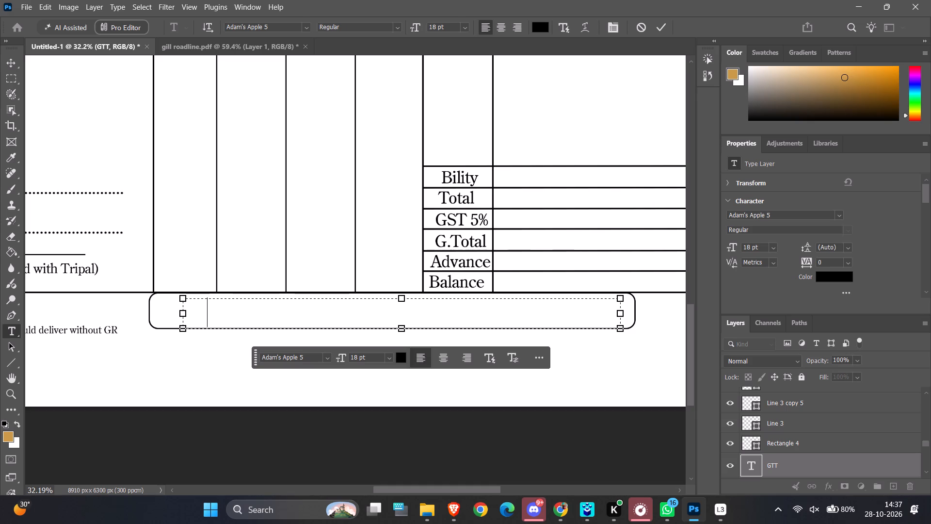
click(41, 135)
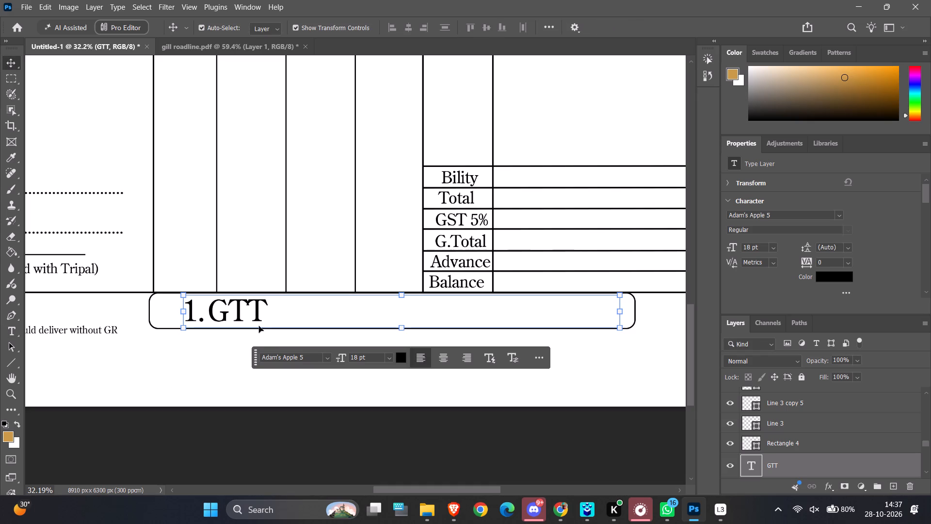
Delete the numbered GTT text layer from the rounded footer box.
drag(263, 315, 216, 308)
click(216, 308)
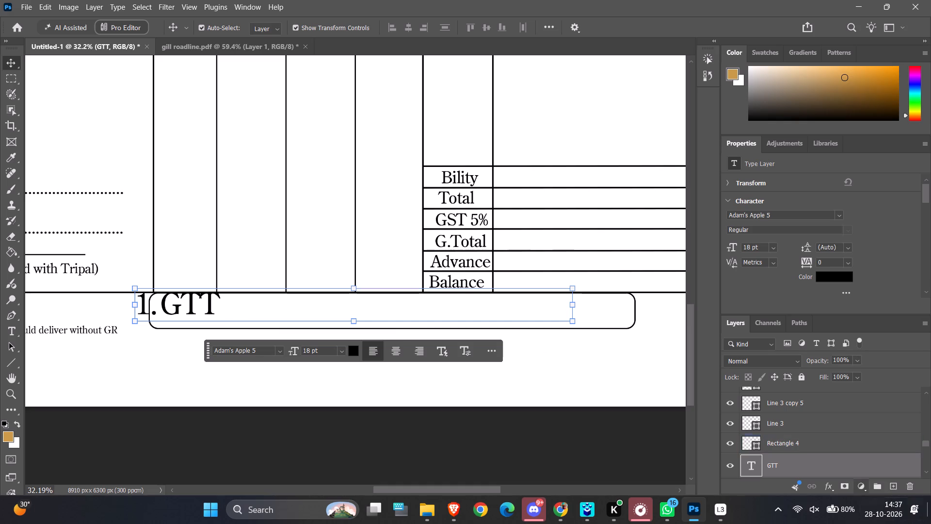
click(909, 489)
click(418, 202)
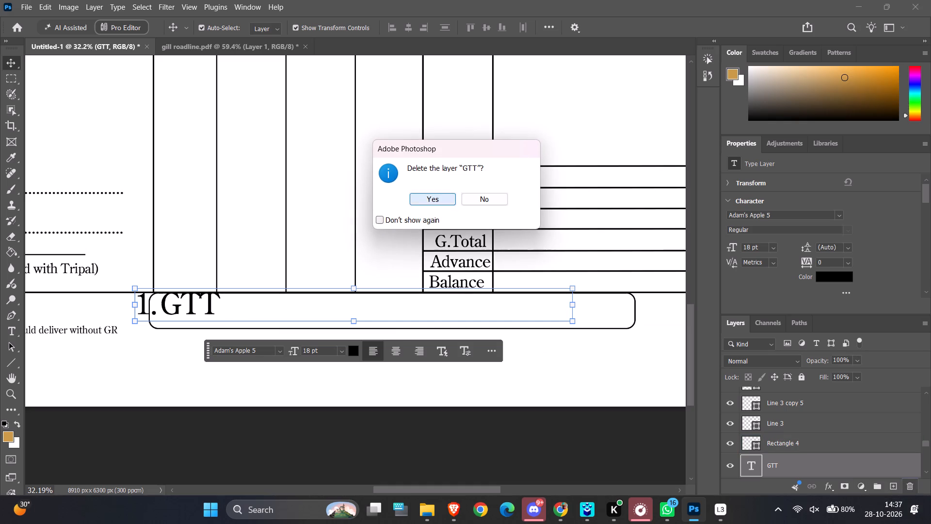
Place a new point text inside the rounded footer box and enter GST.
click(15, 331)
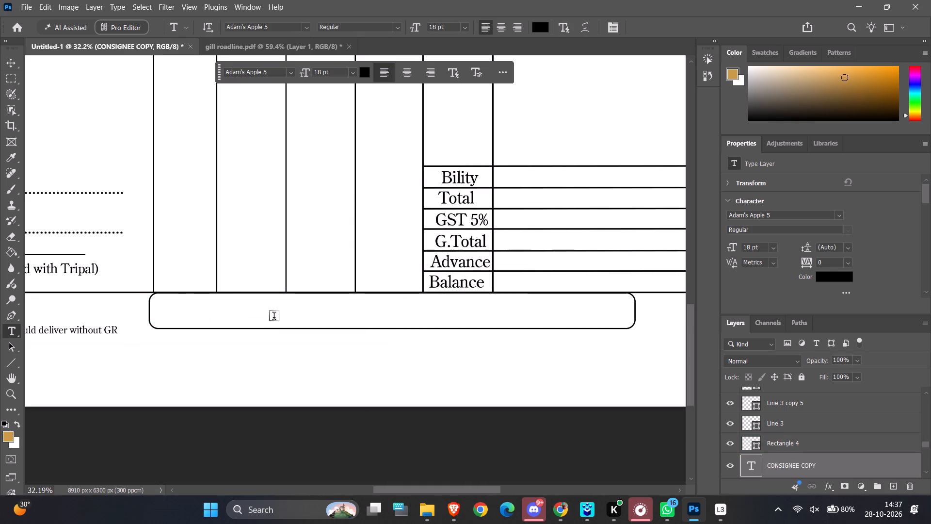
click(274, 317)
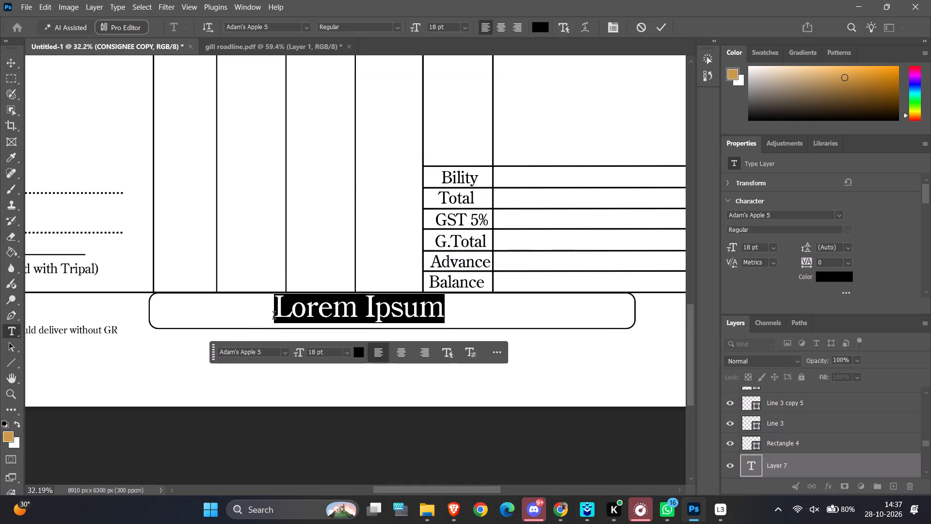
text(GST)
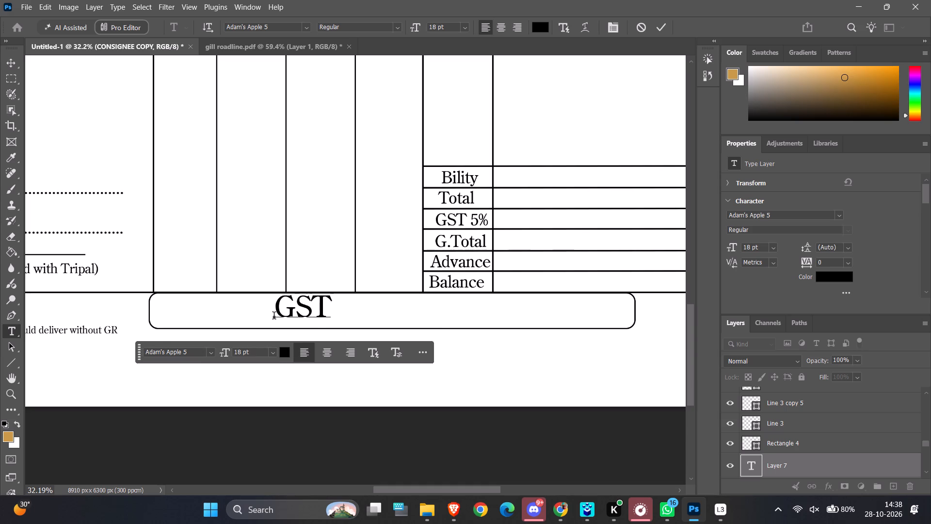
Complete the footer box text against the scan so it reads GST PAY BY CONSIGNEE/CONSIGNOR.
click(277, 46)
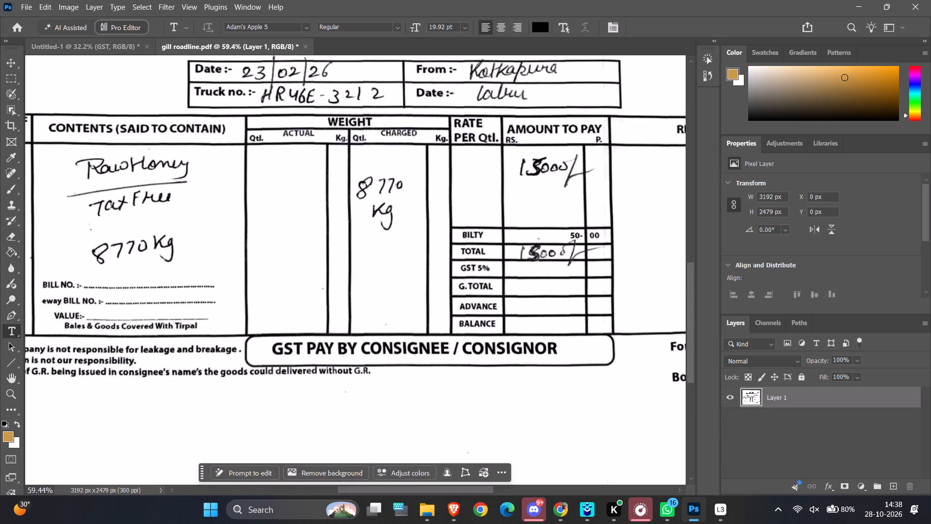
click(71, 50)
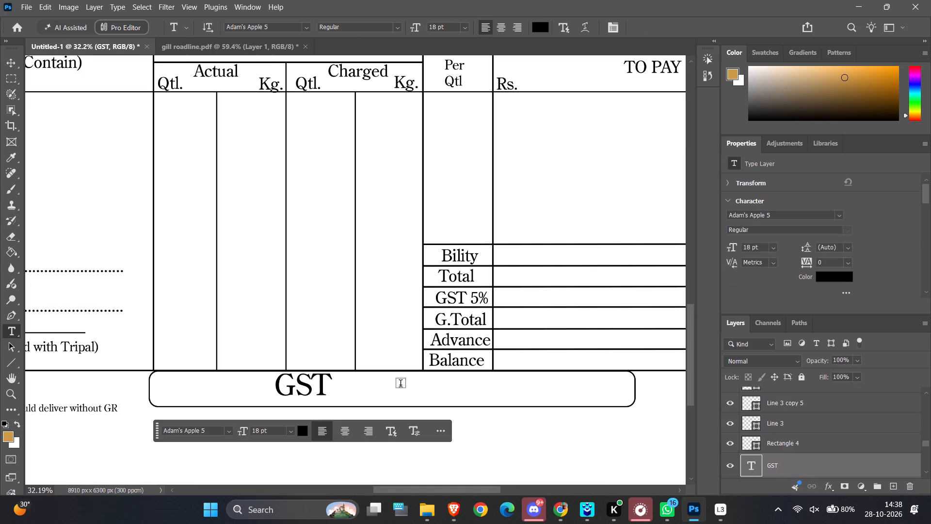
key(space)
click(5, 57)
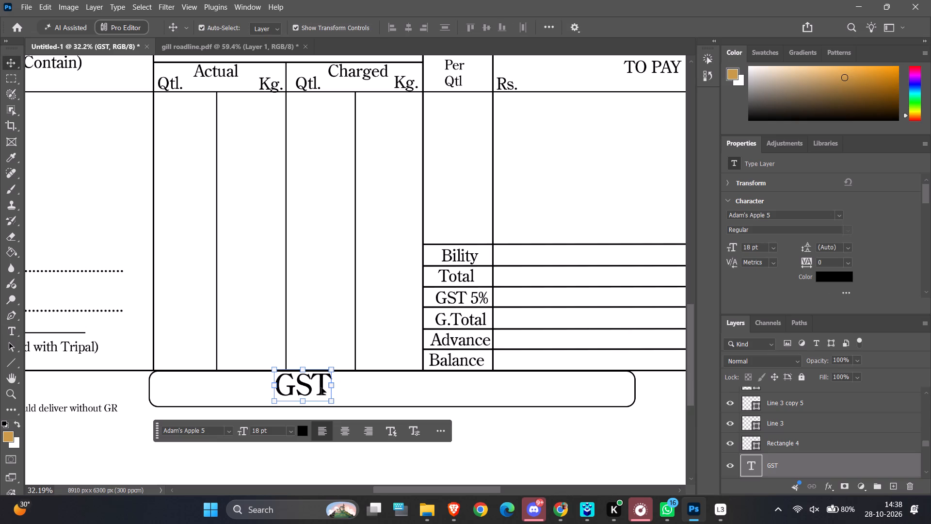
double_click(321, 387)
click(325, 387)
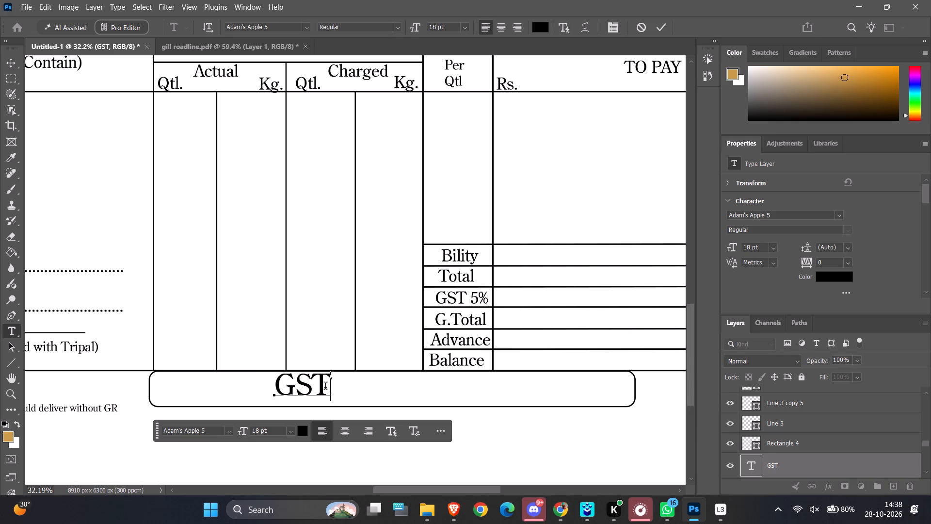
key(space)
text(PA)
text(Y BY)
key(space)
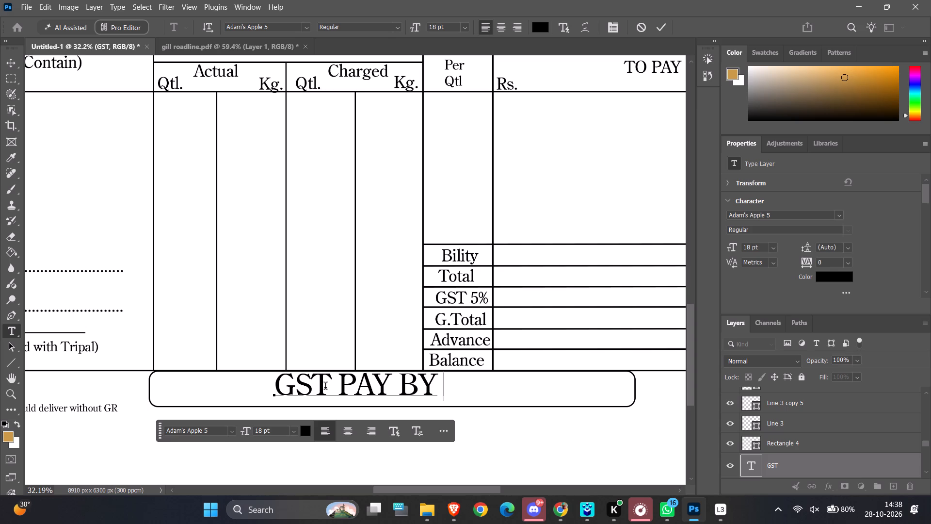
text(CONSIGNEE)
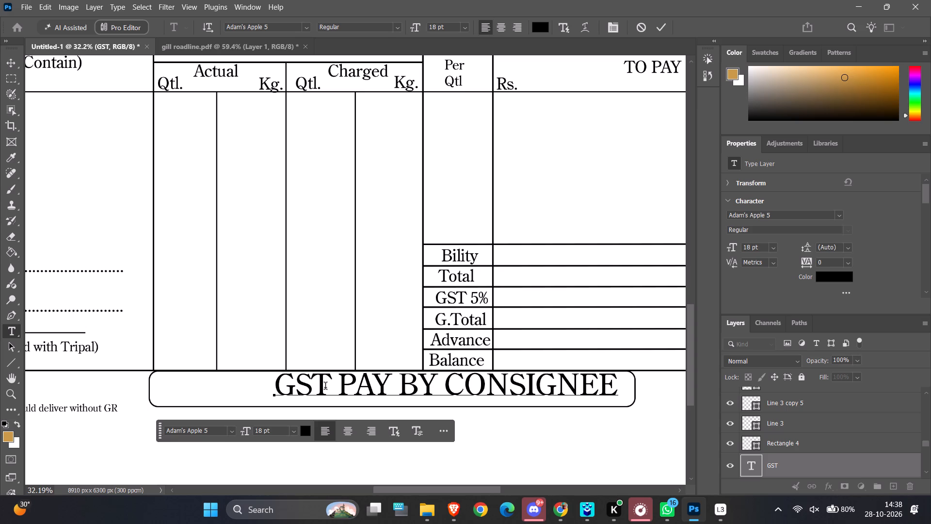
key(slash)
text(CONSIGNOR)
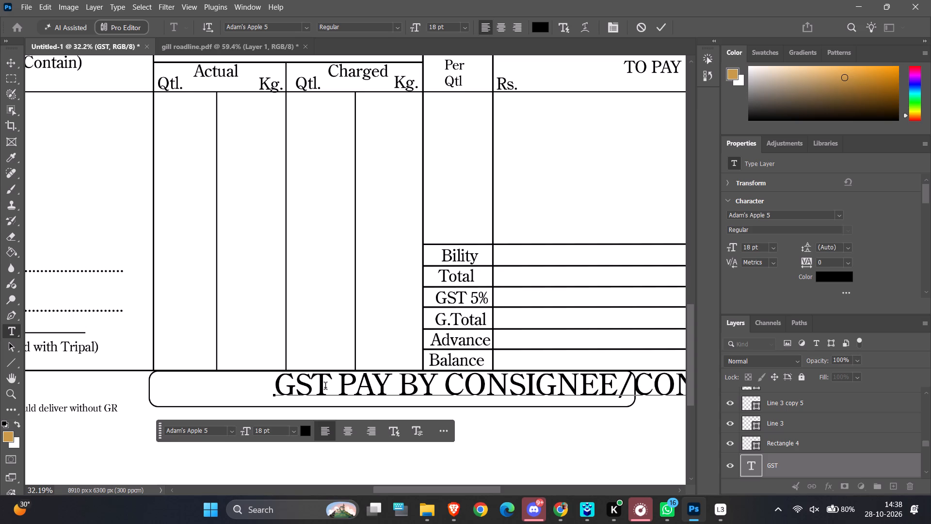
ctrl+scroll(325, 387, down, 11)
ctrl+alt+scroll(523, 404, up, 4)
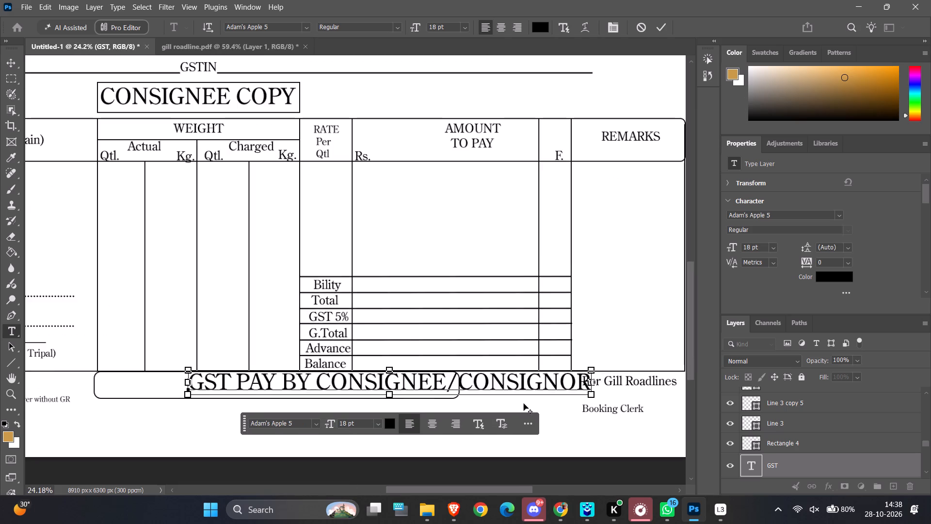
ctrl+alt+scroll(524, 404, up, 3)
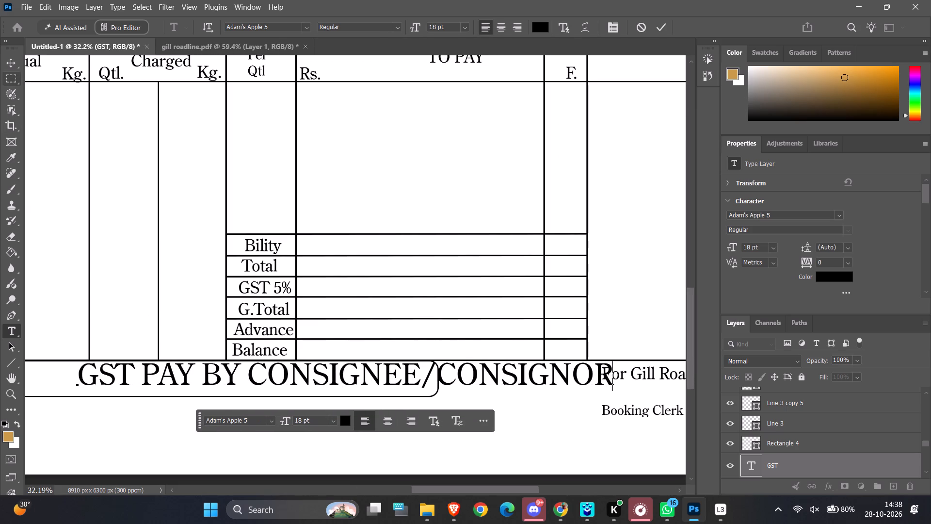
click(13, 63)
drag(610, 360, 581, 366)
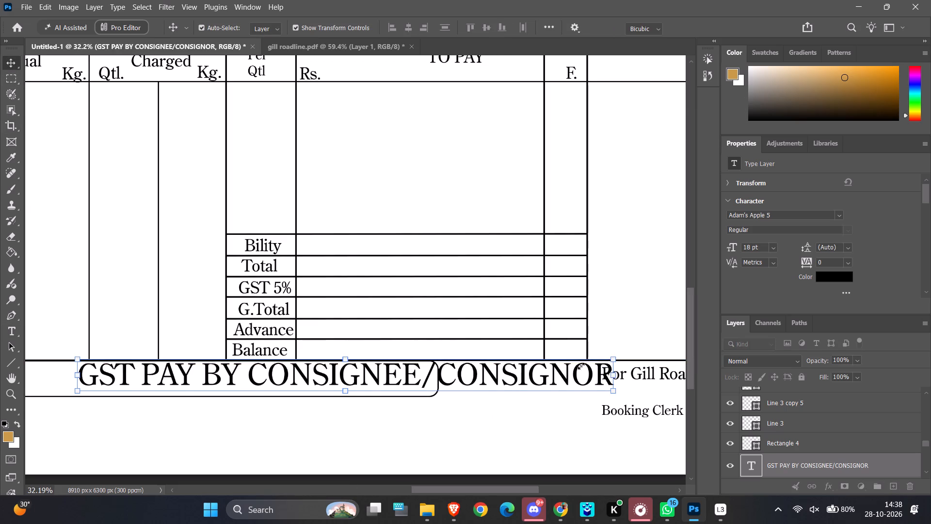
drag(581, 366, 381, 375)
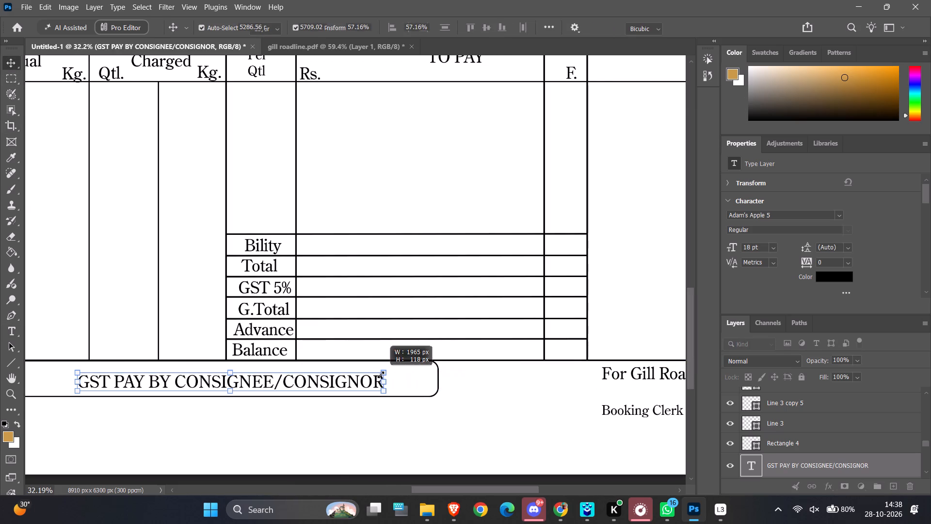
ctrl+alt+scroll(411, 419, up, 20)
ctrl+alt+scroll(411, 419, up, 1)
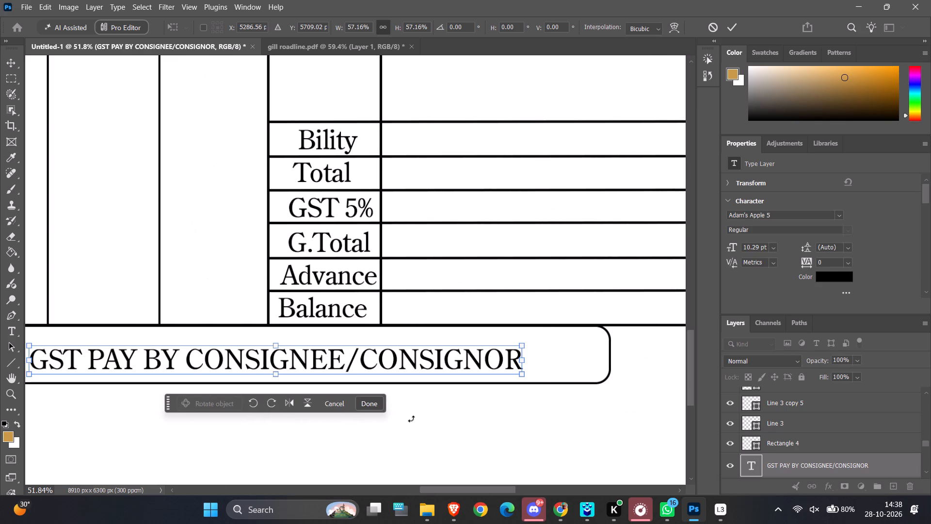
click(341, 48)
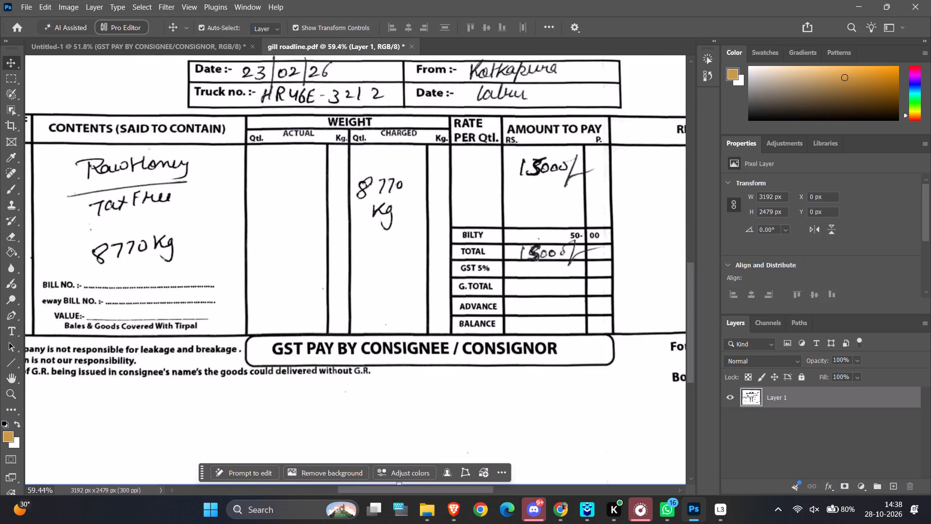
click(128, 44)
Scale the GST PAY BY CONSIGNEE/CONSIGNOR text down proportionally to about 10.37 pt so its height fits the rounded footer box.
scroll(428, 345, up, 1)
ctrl+alt+scroll(428, 345, down, 3)
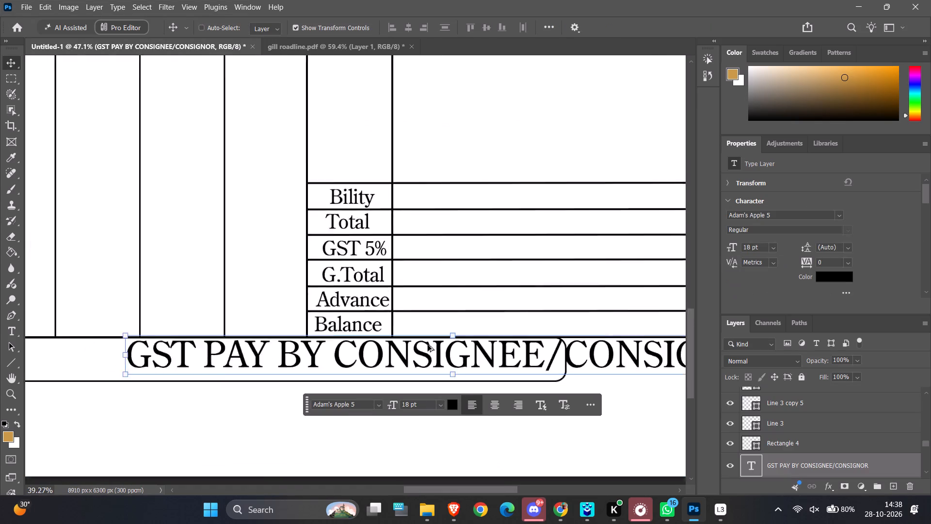
ctrl+alt+scroll(428, 345, down, 7)
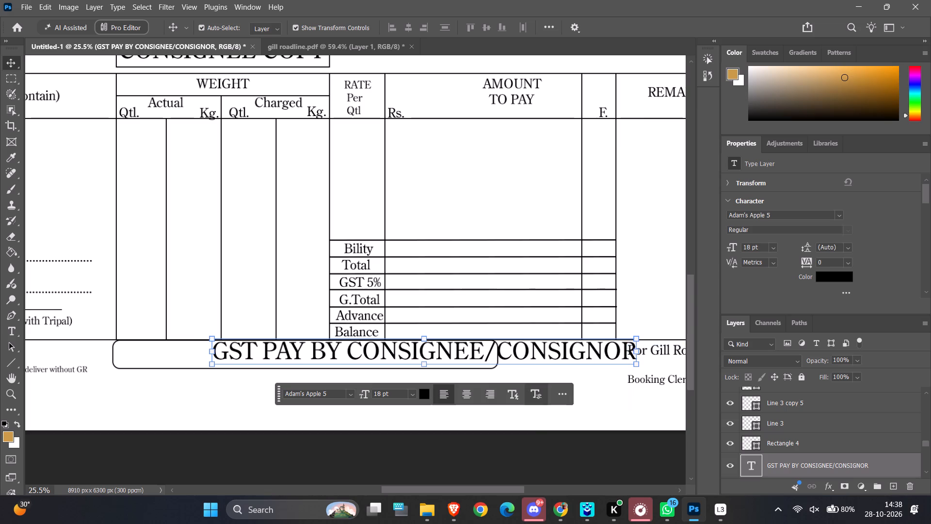
drag(634, 338, 454, 346)
click(434, 394)
click(451, 394)
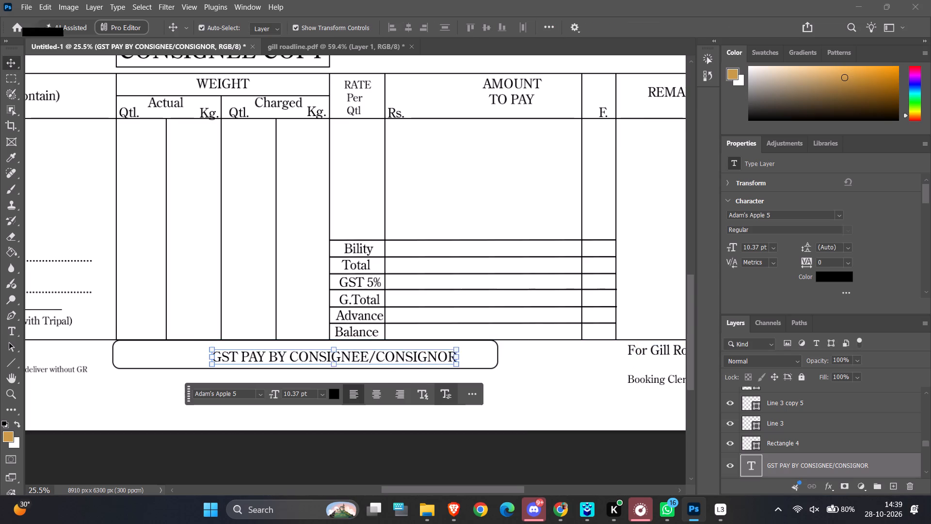
scroll(374, 372, up, 5)
click(434, 431)
Move the GST PAY BY CONSIGNEE/CONSIGNOR text to the left end of the rounded footer box, leaving a small margin.
scroll(362, 413, down, 5)
ctrl+alt+scroll(357, 379, up, 20)
ctrl+alt+scroll(357, 379, up, 1)
ctrl+alt+scroll(355, 355, down, 5)
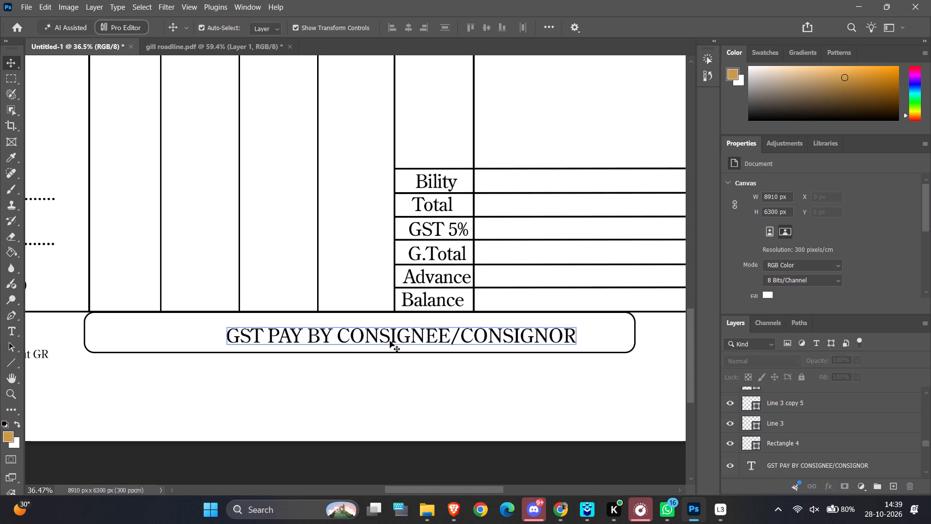
drag(390, 338, 334, 331)
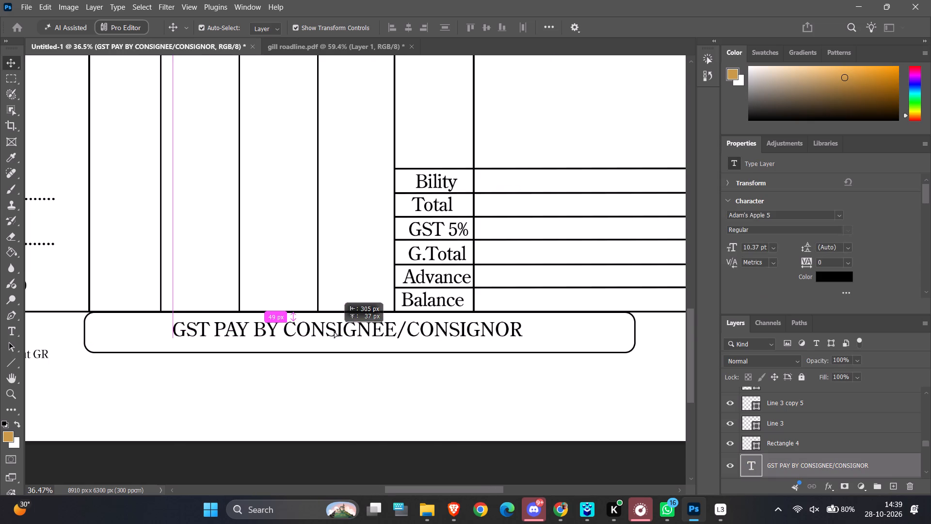
drag(334, 331, 332, 334)
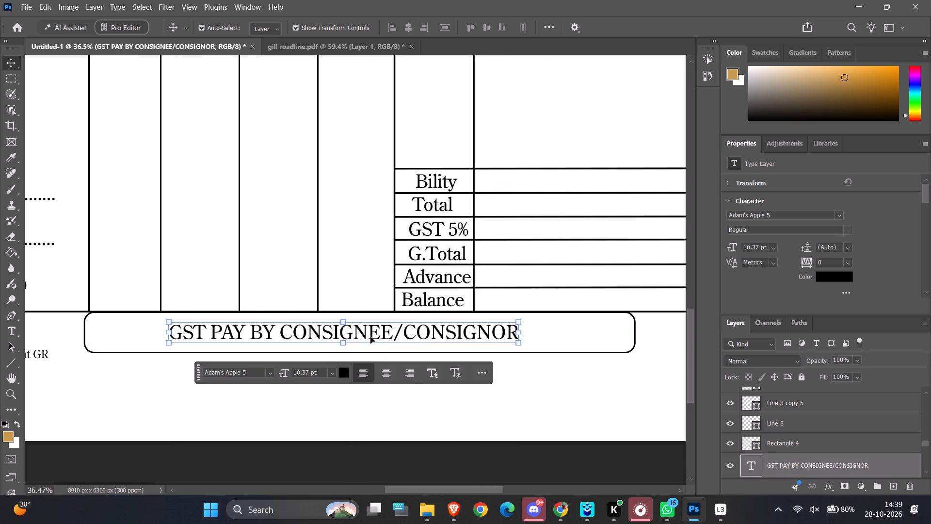
drag(364, 335, 306, 336)
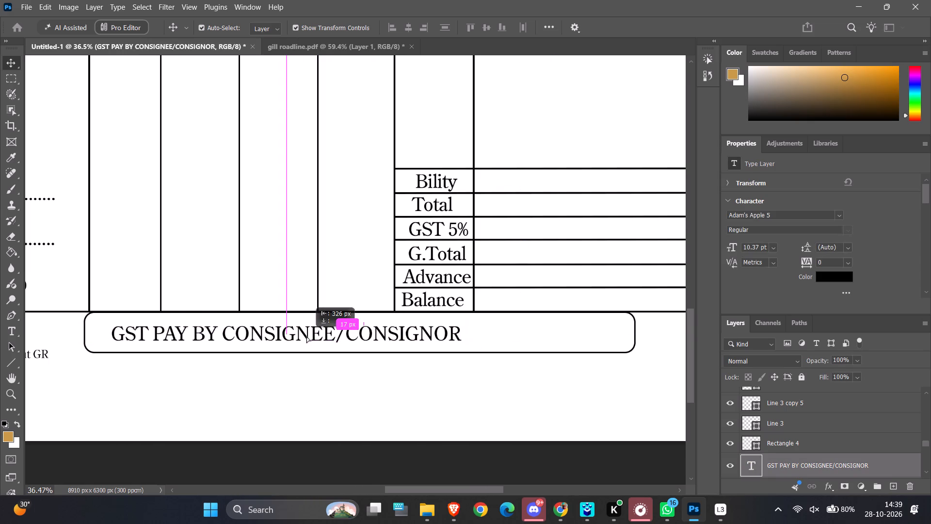
drag(306, 336, 297, 331)
click(458, 379)
Scale the rounded footer box proportionally from its right side to about 70.63% so it fits closely around the GST pay text.
scroll(583, 363, up, 3)
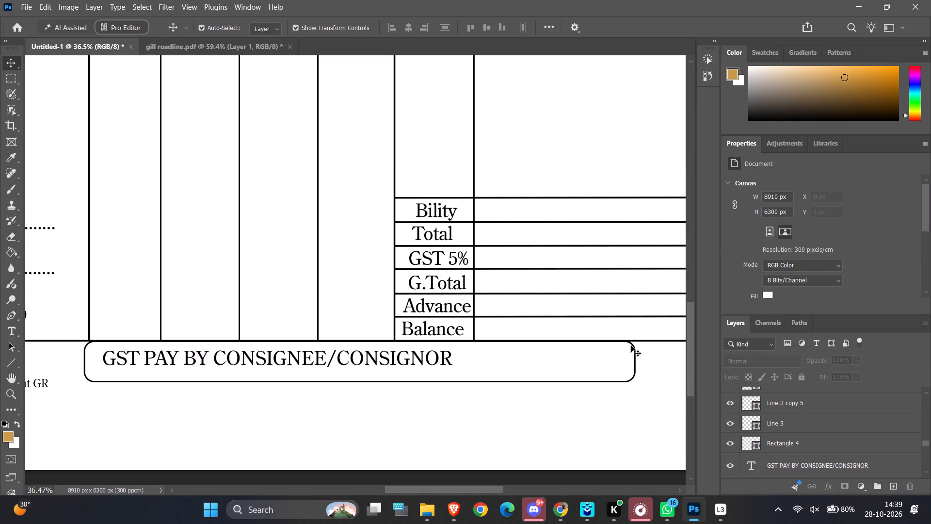
ctrl+alt+scroll(633, 364, up, 5)
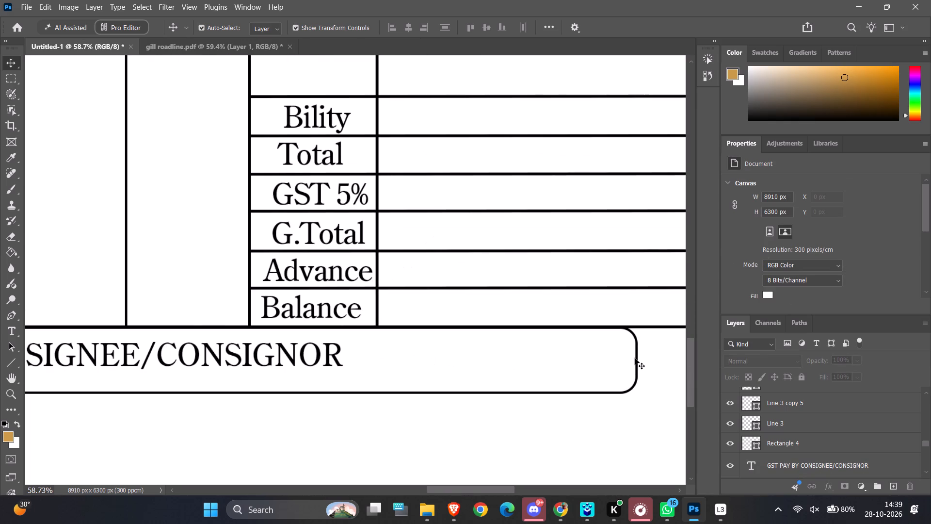
click(637, 358)
drag(637, 360, 601, 360)
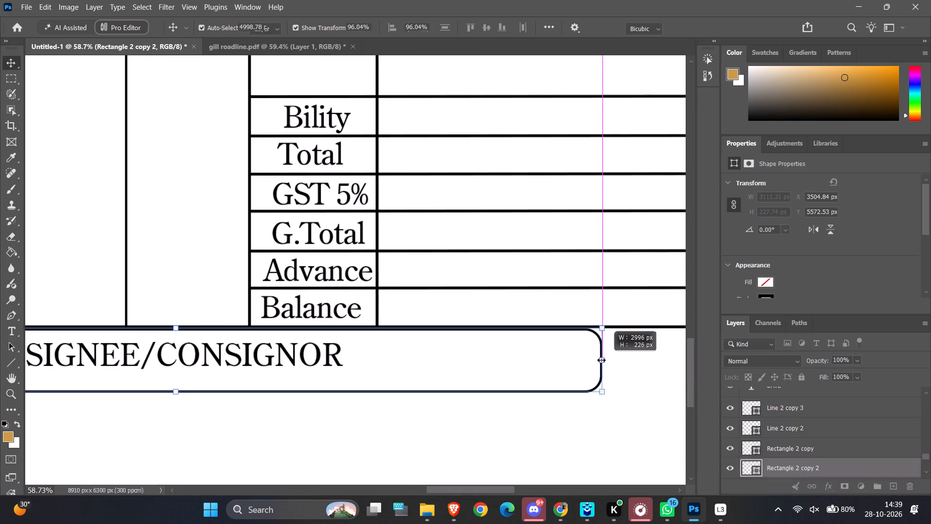
drag(601, 360, 414, 342)
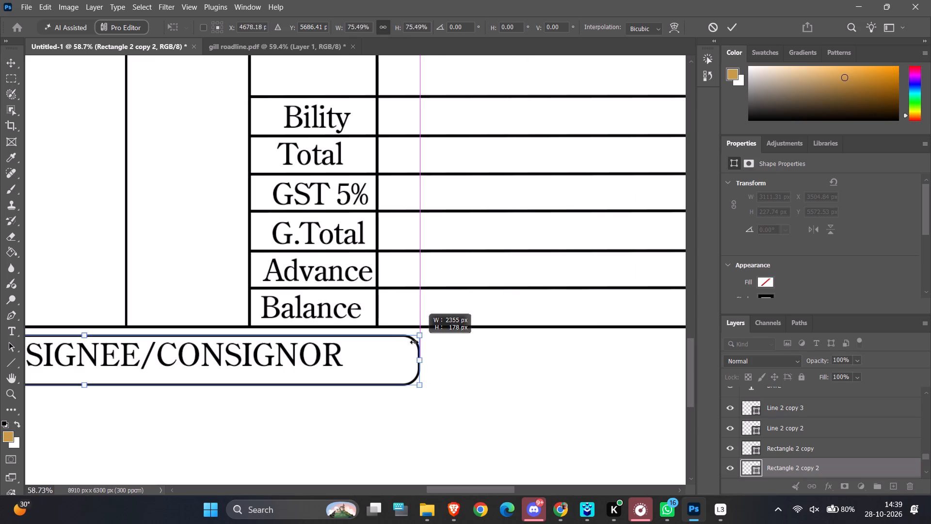
drag(414, 342, 381, 336)
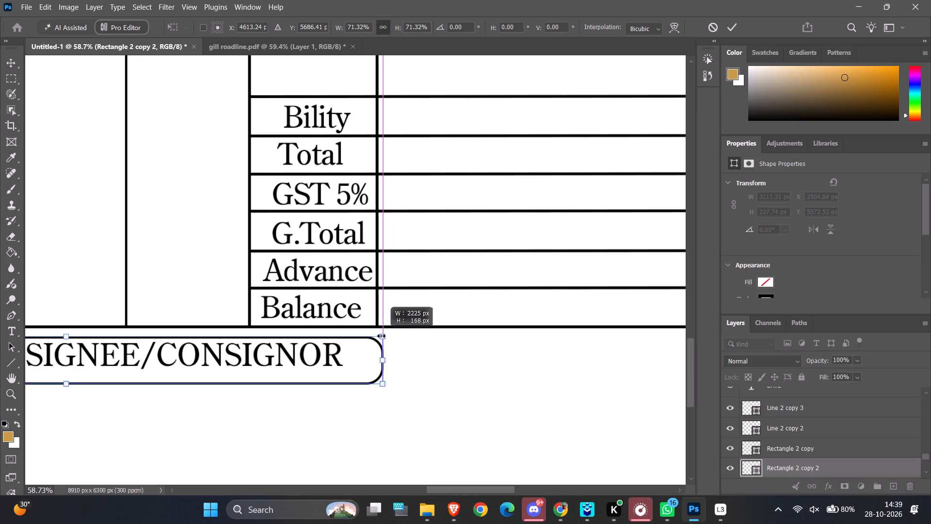
drag(381, 336, 361, 333)
ctrl+alt+scroll(256, 400, down, 4)
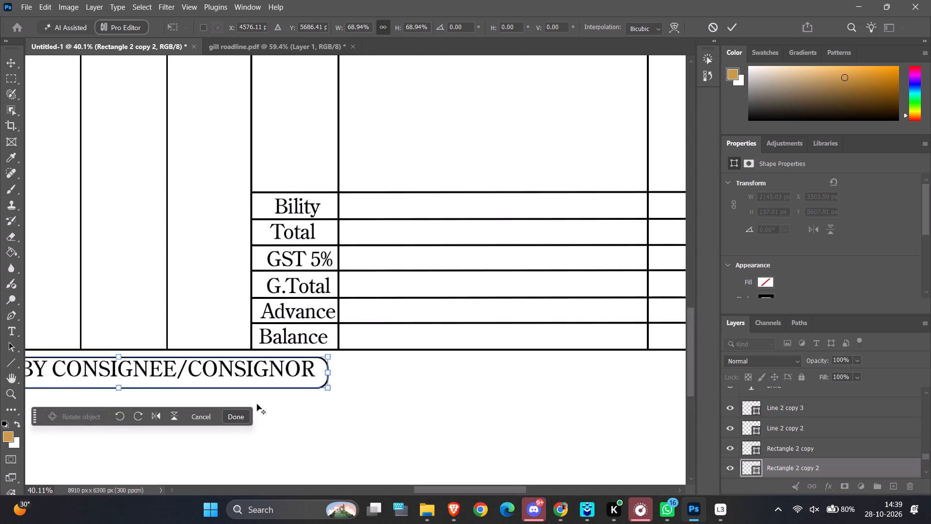
ctrl+scroll(262, 447, up, 18)
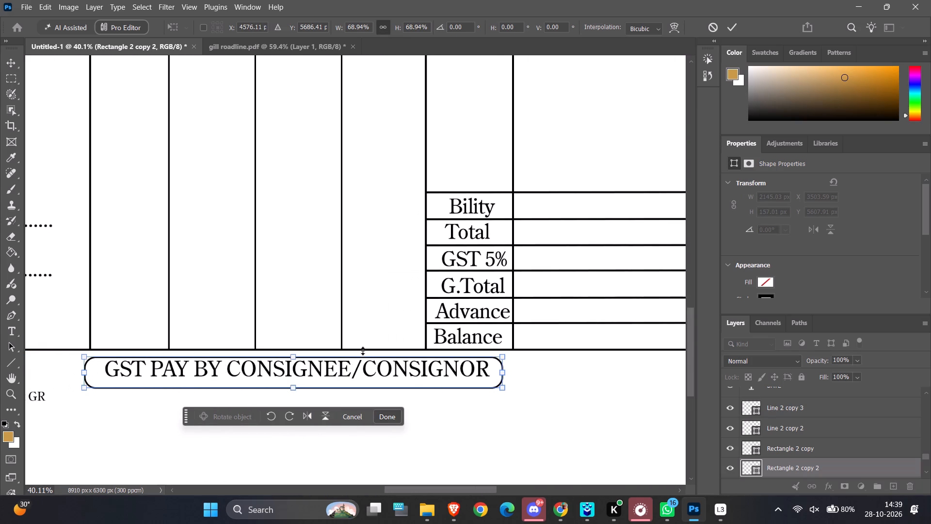
ctrl+alt+scroll(320, 378, up, 4)
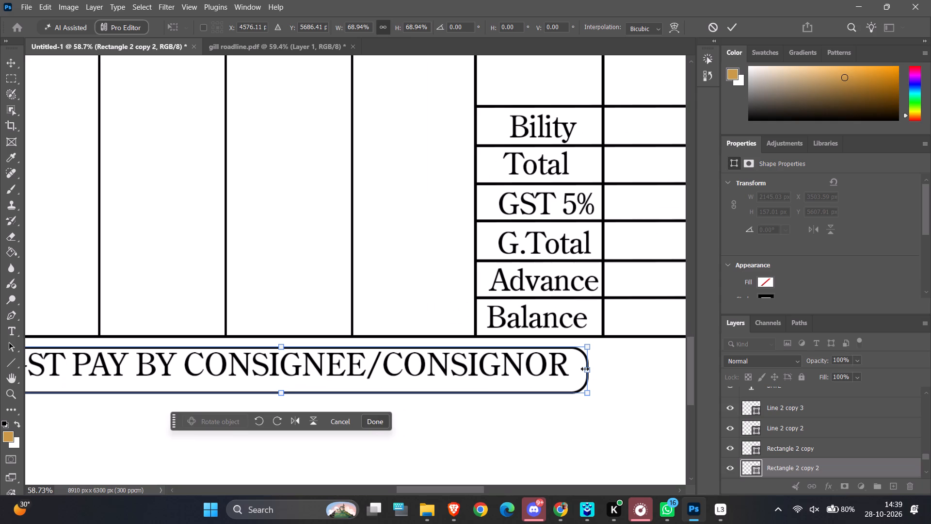
drag(585, 368, 600, 366)
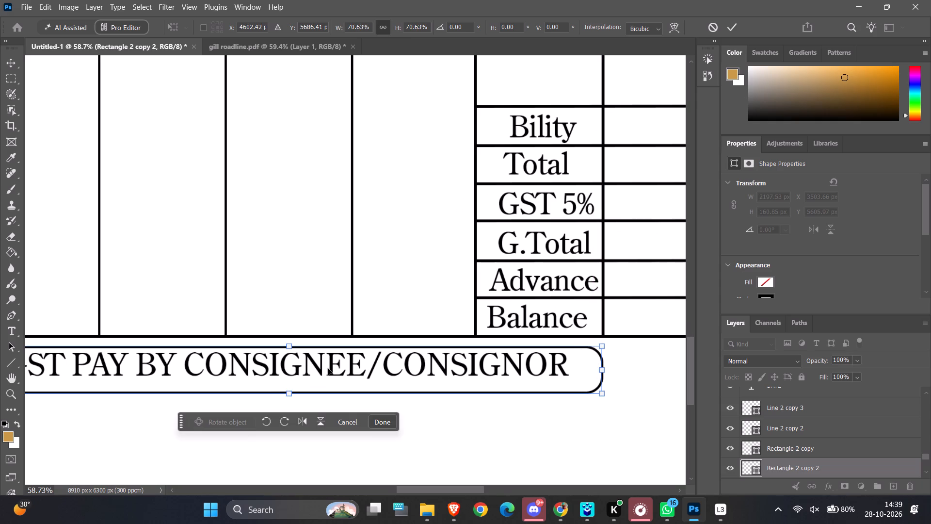
Nudge the rounded footer box up about 36 px until its top edge meets the table's bottom line.
key(Up)
key(Up)
key(Up)
key(Up)
key(Up)
key(Up)
key(Up)
key(Up)
key(Up)
key(Up)
key(Up)
key(Up)
key(Up)
key(Up)
key(Up)
key(Up)
key(Up)
key(Up)
key(Up)
key(Up)
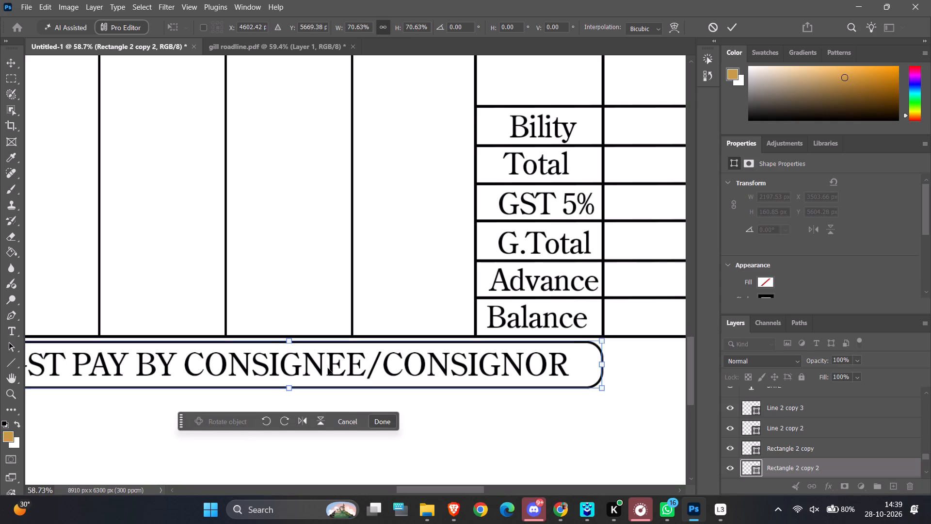
key(Down)
key(Down)
key(Down)
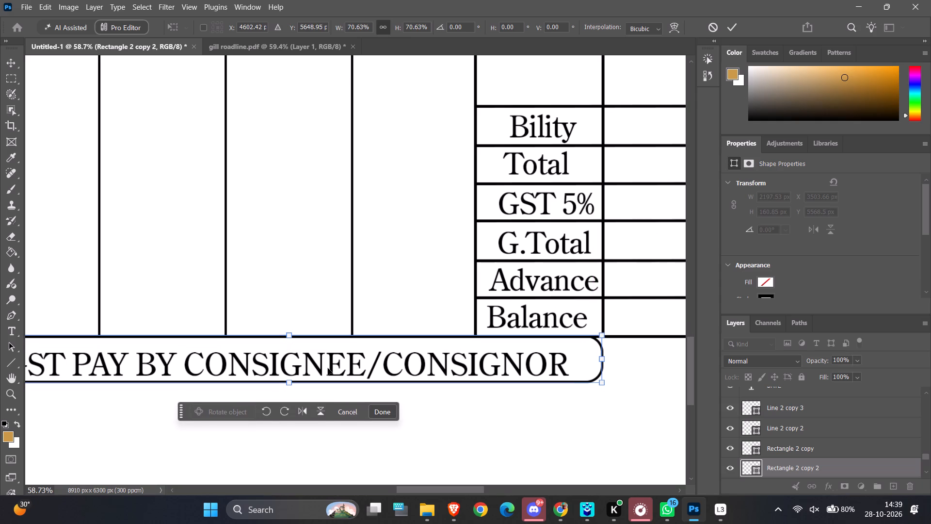
Nudge the rounded footer box right about 14 px to even its overhang against the table's column lines, and apply the transform.
ctrl+scroll(328, 368, up, 5)
ctrl+scroll(182, 368, up, 5)
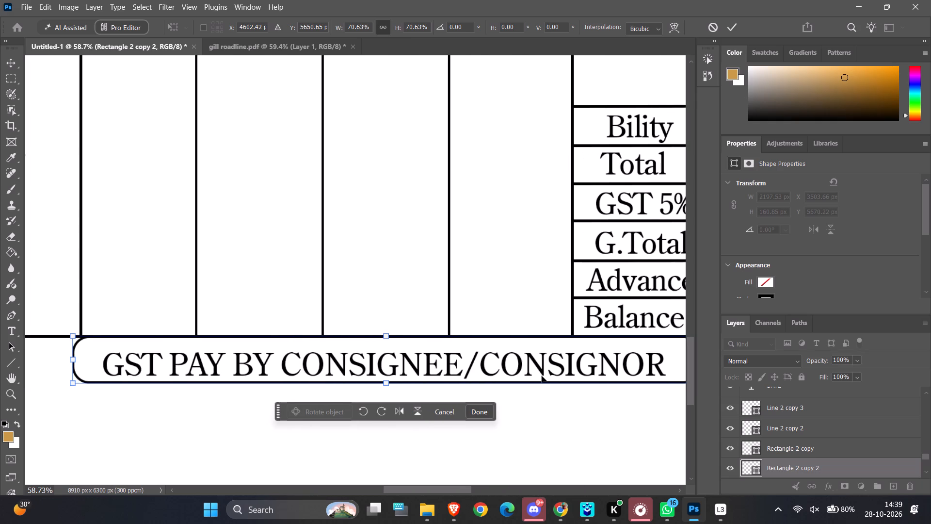
key(Right)
key(Right)
key(Right)
key(Right)
key(Right)
key(Right)
key(Right)
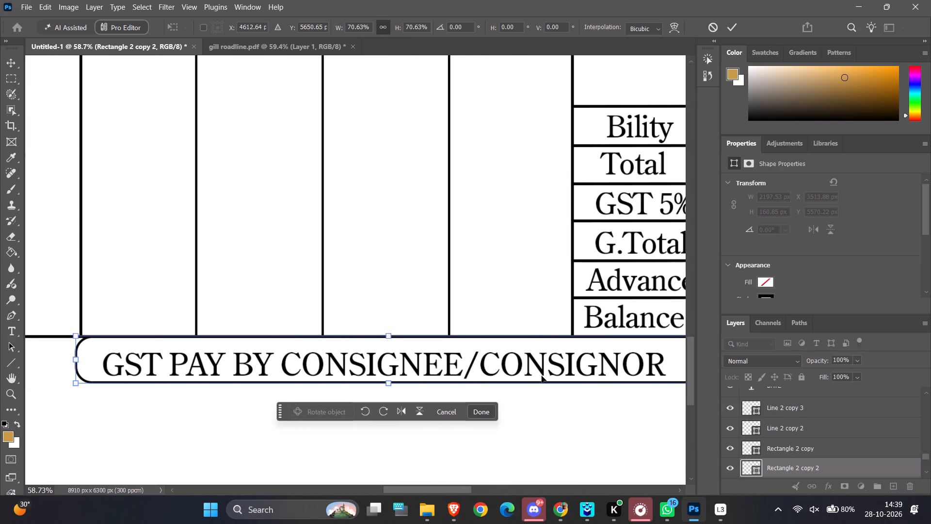
key(Right)
ctrl+scroll(544, 376, down, 8)
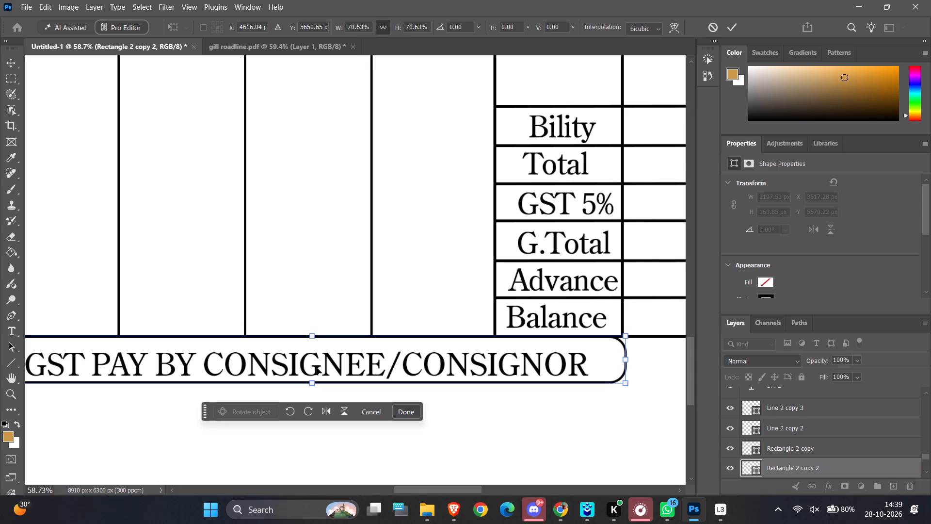
click(317, 368)
click(410, 417)
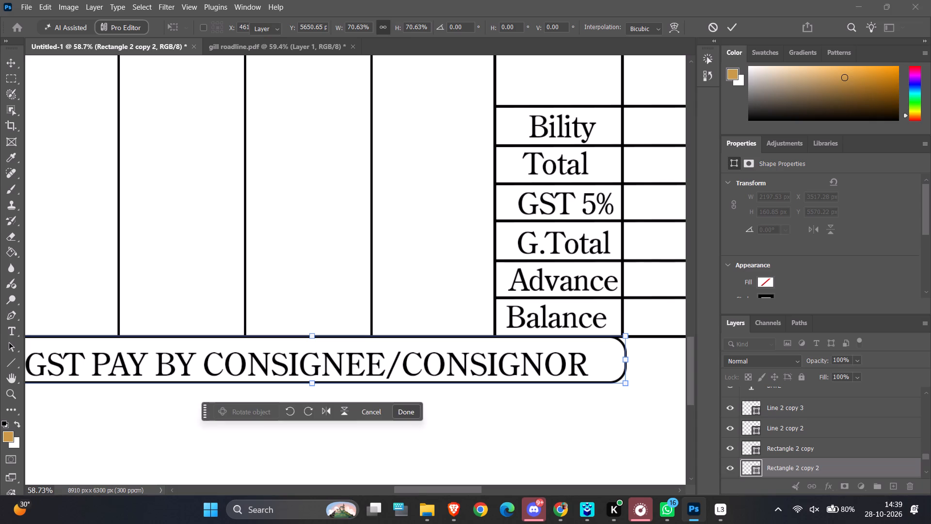
click(452, 438)
Nudge the GST PAY BY CONSIGNEE/CONSIGNOR text up slightly so it sits vertically centred in the rounded footer box.
click(316, 367)
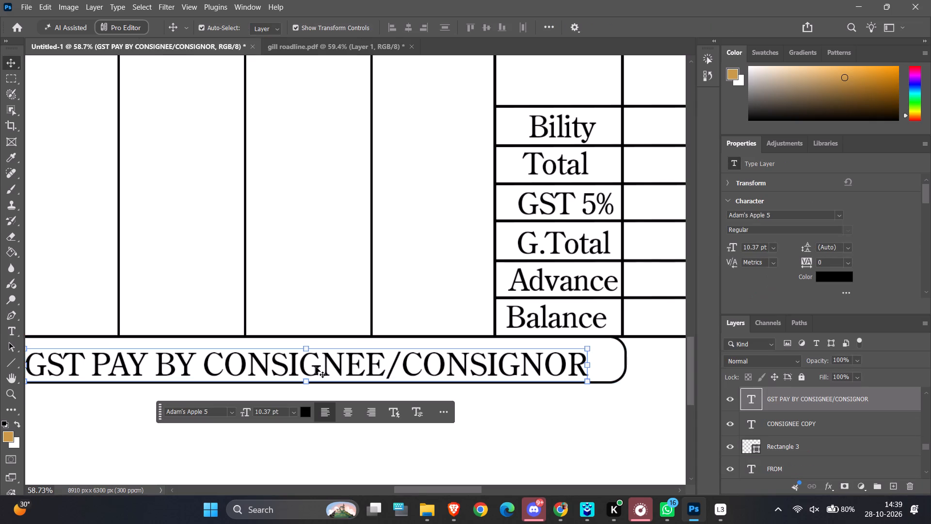
key(Up)
key(Up)
key(Up)
key(Up)
key(Up)
key(Up)
key(Up)
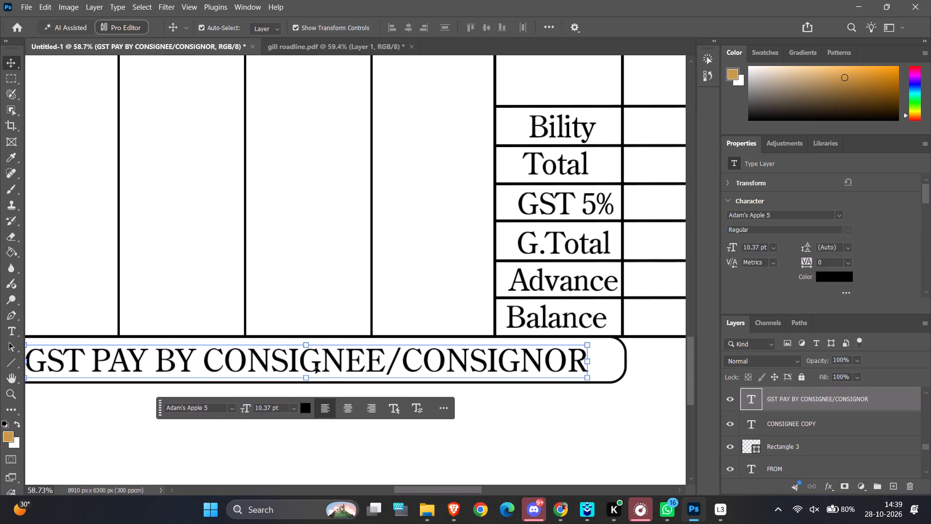
key(Up)
click(531, 435)
Round all four corners of the rectangle framing the CONSIGNEE COPY heading.
ctrl+alt+scroll(531, 435, down, 9)
ctrl+alt+scroll(490, 436, down, 2)
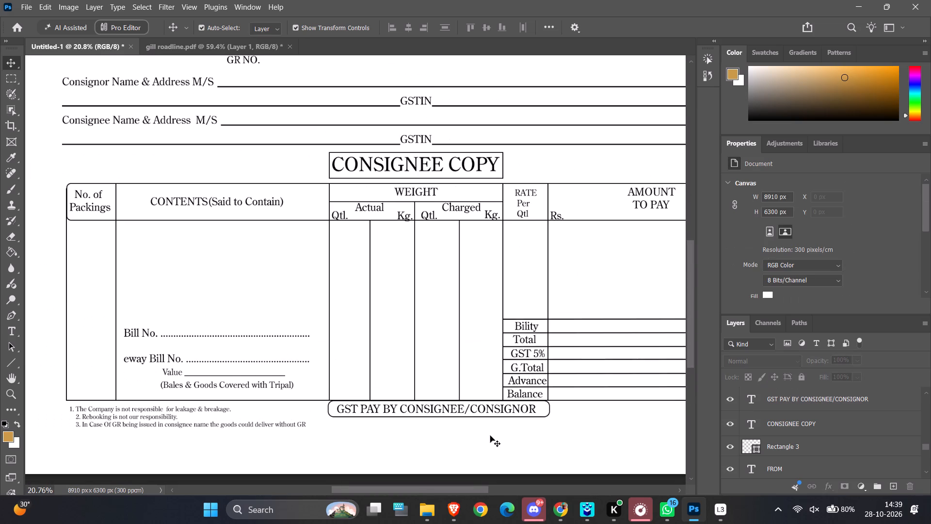
scroll(490, 436, up, 2)
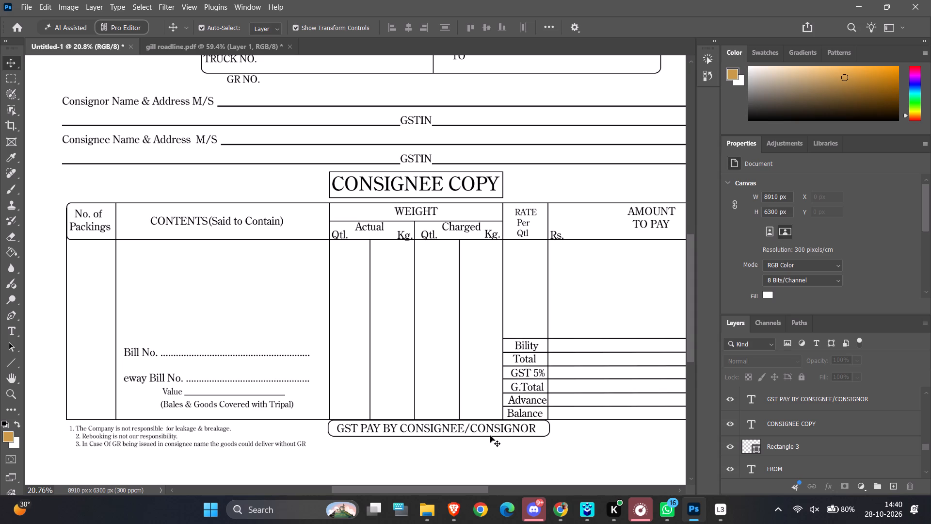
ctrl+alt+scroll(490, 436, up, 4)
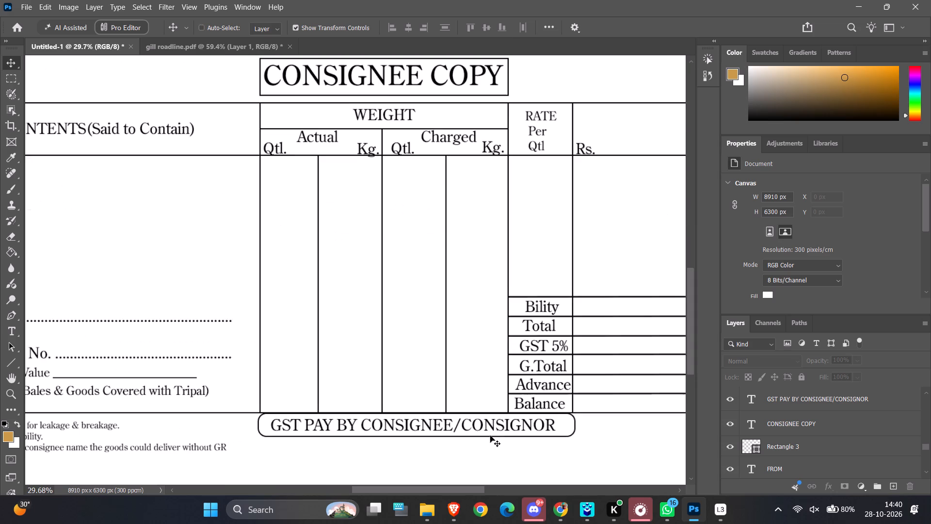
scroll(481, 426, up, 8)
ctrl+alt+scroll(436, 143, up, 8)
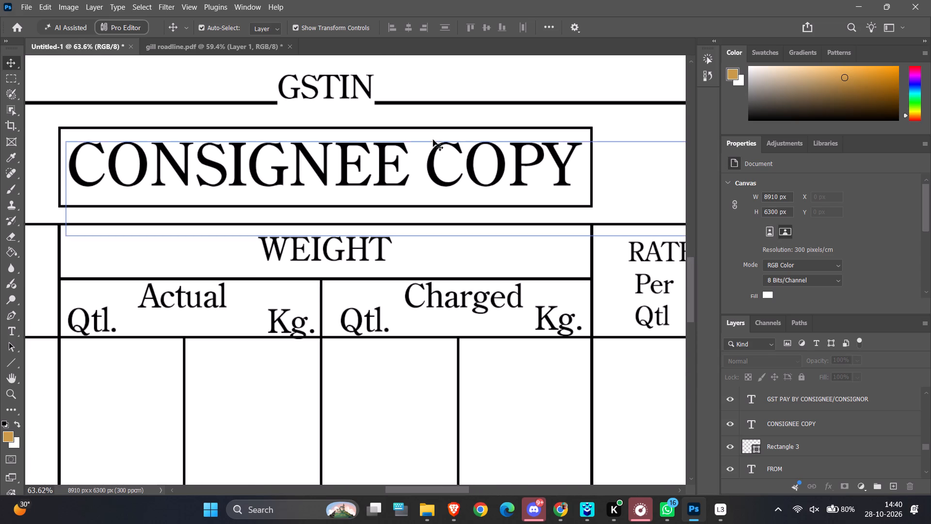
click(429, 128)
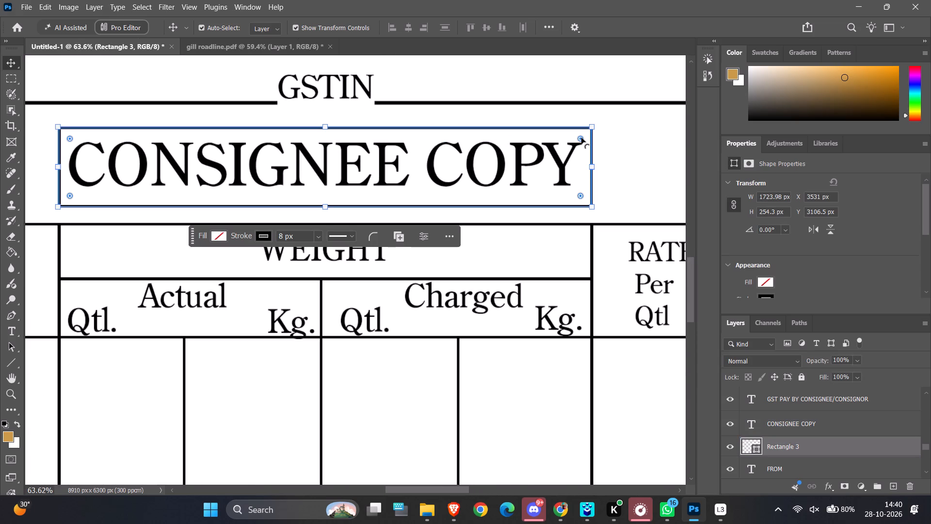
drag(581, 139, 572, 145)
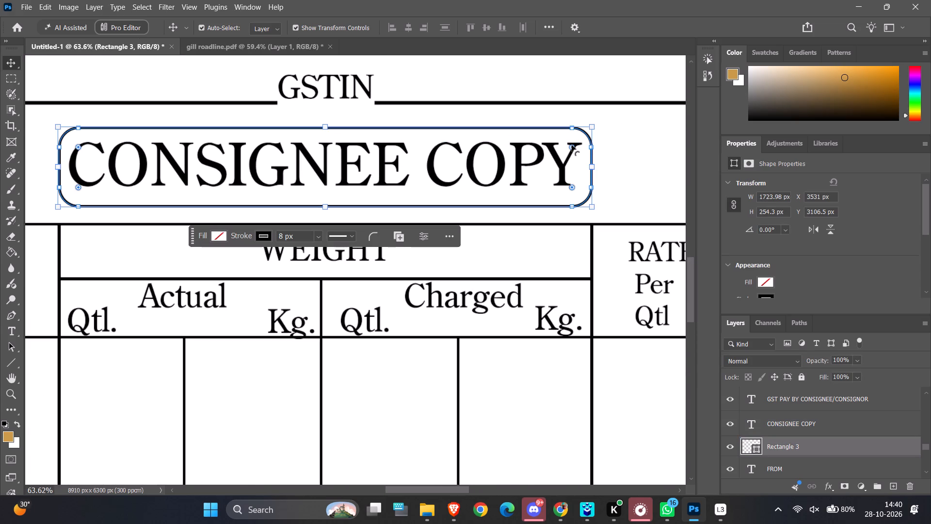
click(10, 61)
click(131, 82)
ctrl+alt+scroll(634, 151, down, 8)
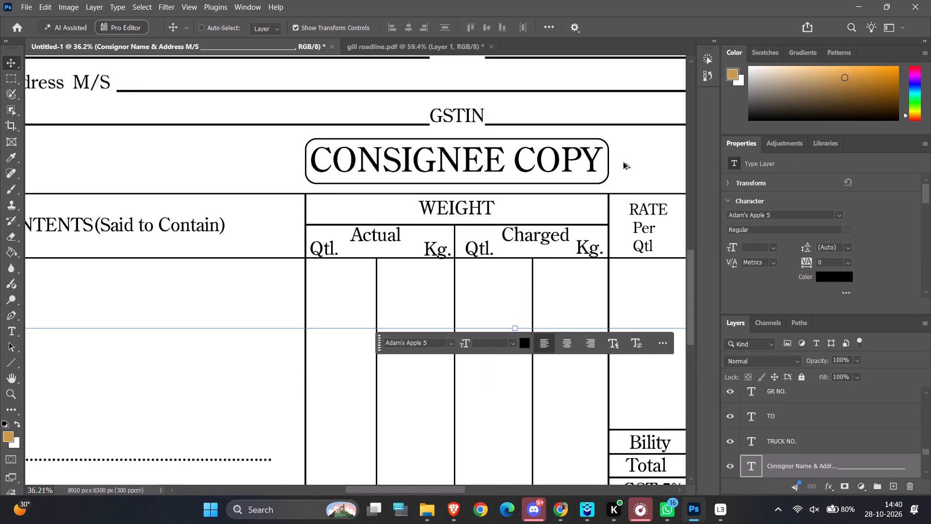
ctrl+alt+scroll(624, 163, down, 17)
click(581, 439)
Look over the whole Gill Roadlines form, checking the header area and overall layout.
ctrl+alt+scroll(581, 439, down, 7)
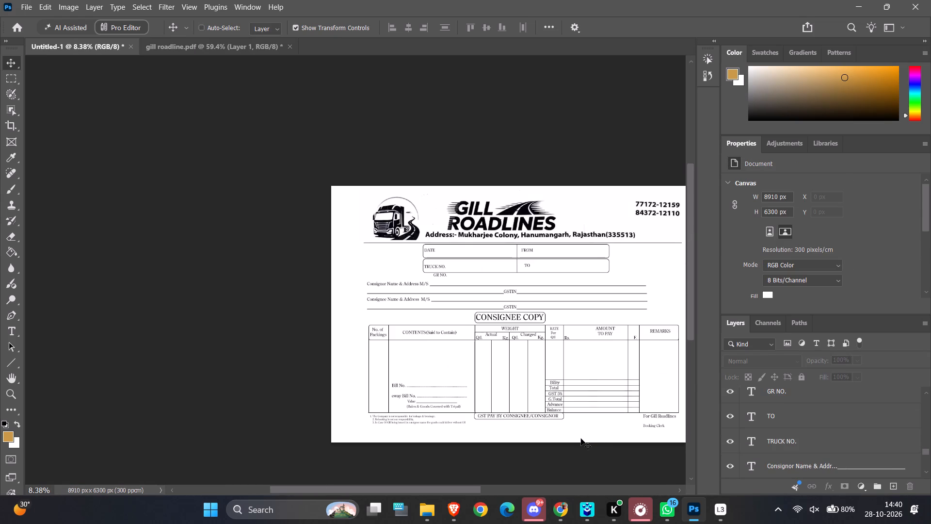
ctrl+scroll(581, 439, down, 8)
scroll(672, 344, down, 5)
scroll(672, 344, up, 2)
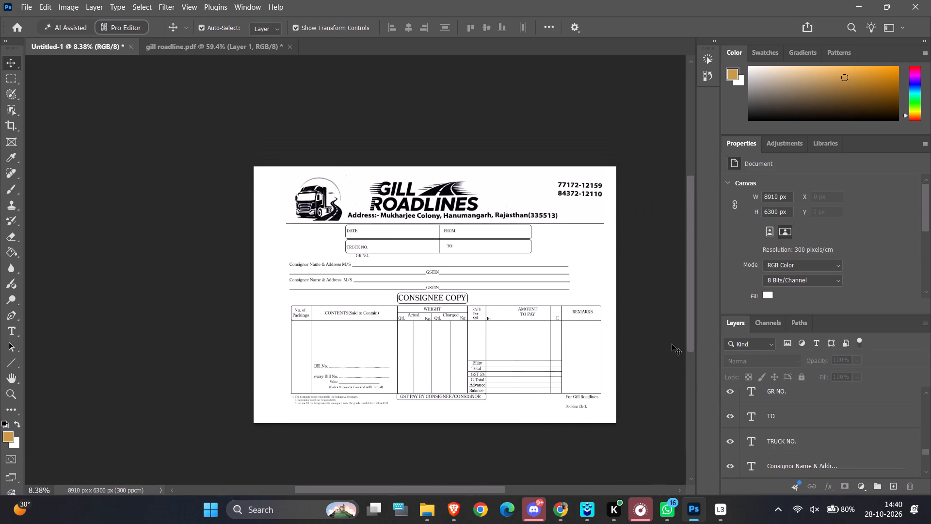
scroll(672, 344, up, 2)
scroll(646, 312, up, 5)
ctrl+alt+scroll(596, 217, up, 8)
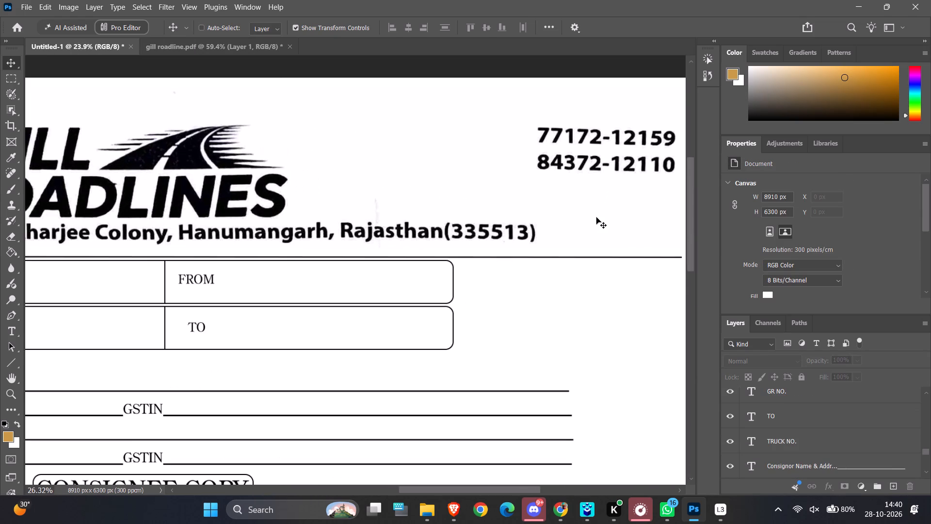
ctrl+alt+scroll(596, 217, down, 6)
ctrl+alt+scroll(596, 217, up, 7)
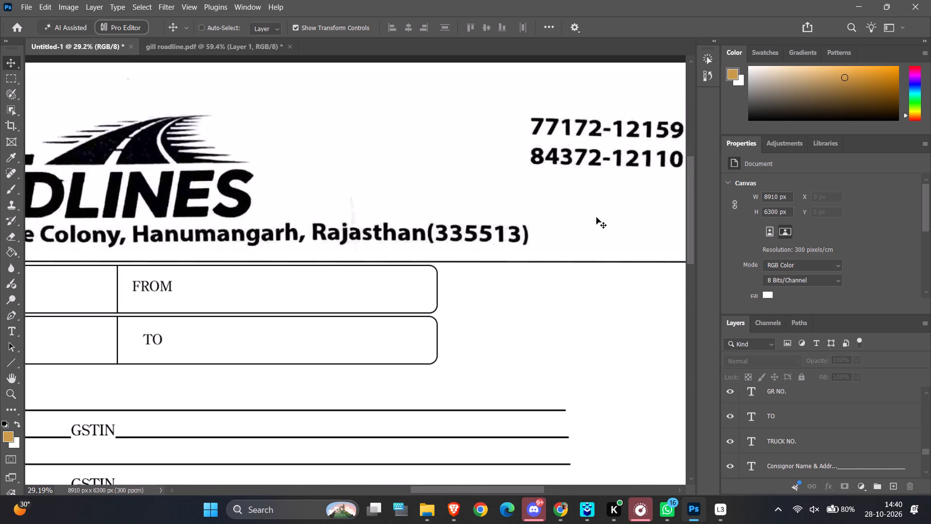
ctrl+alt+scroll(596, 217, up, 6)
ctrl+alt+scroll(596, 217, down, 18)
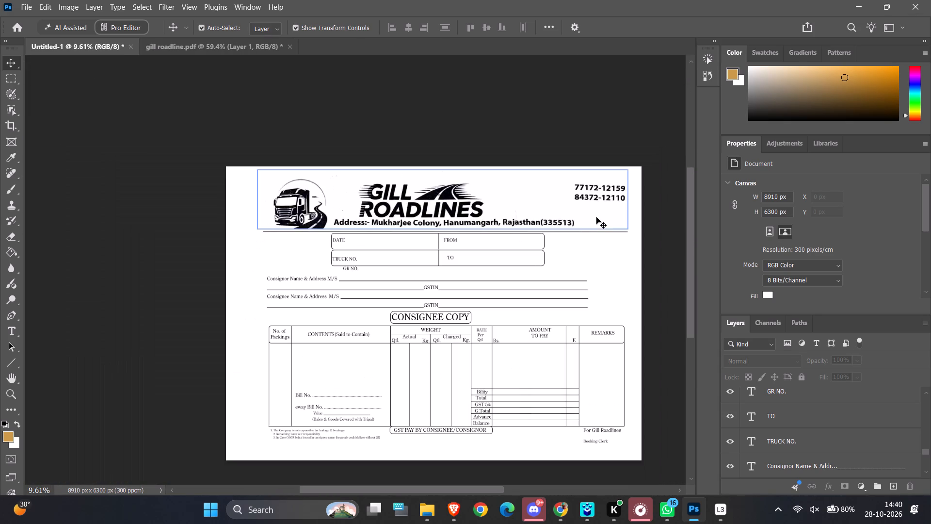
click(167, 223)
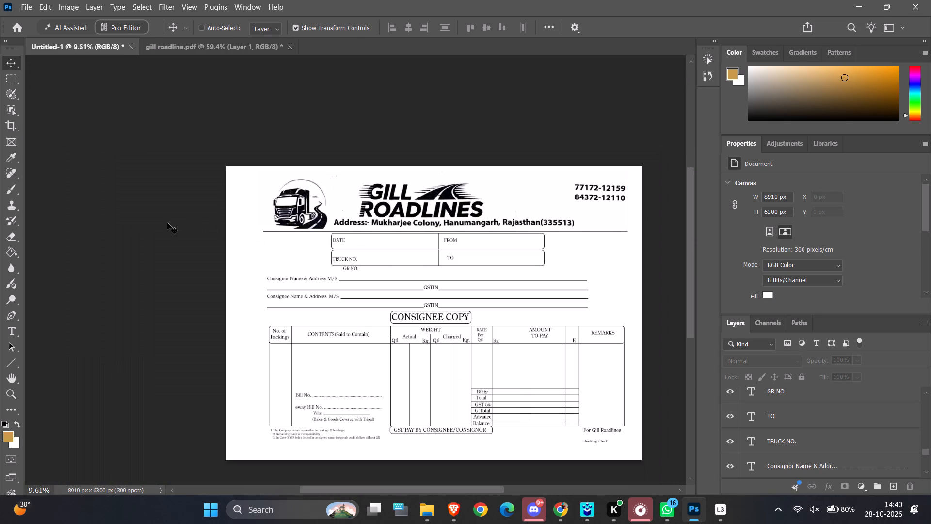
ctrl+alt+scroll(167, 223, up, 5)
scroll(167, 223, down, 17)
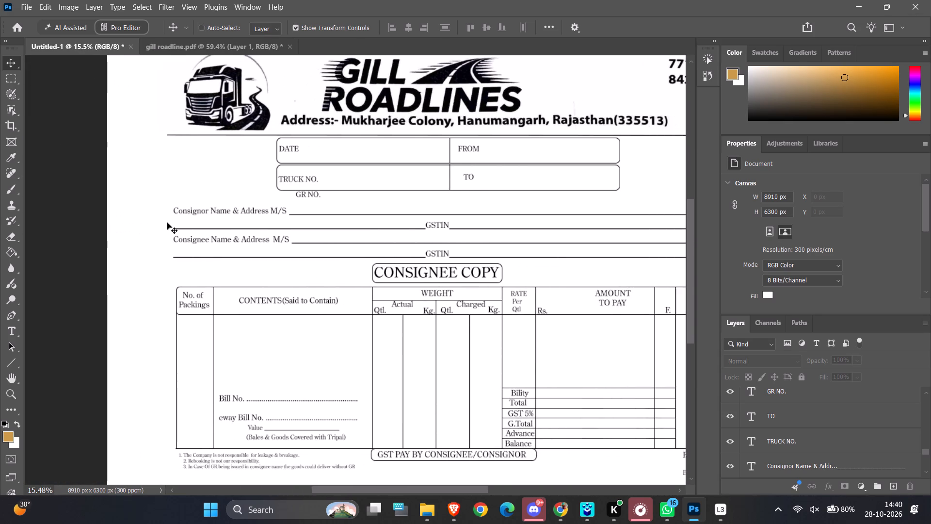
Draw an unfilled rectangle with an 8 px stroke, about 7157 by 859 px, around the Consignor and Consignee name, address and GSTIN lines.
scroll(167, 223, down, 2)
ctrl+scroll(167, 223, down, 2)
ctrl+alt+scroll(167, 223, up, 1)
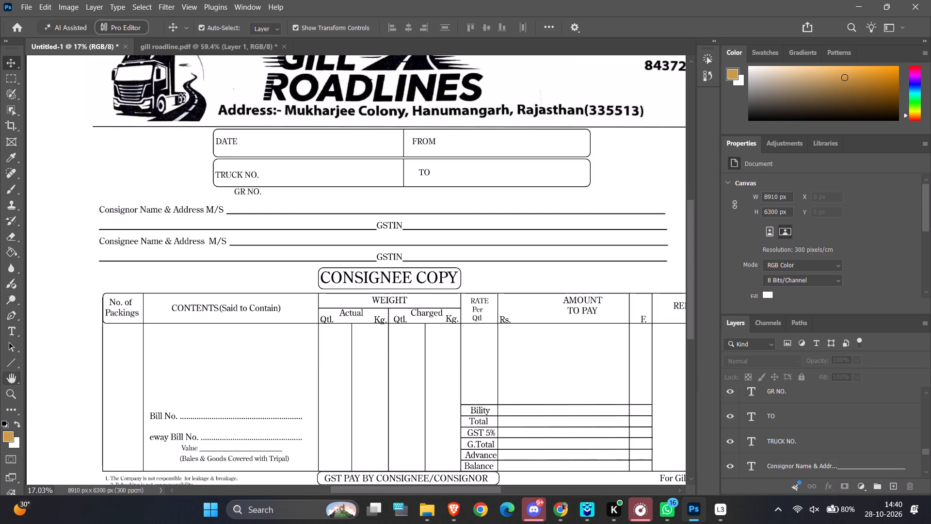
click(14, 365)
right_click(14, 368)
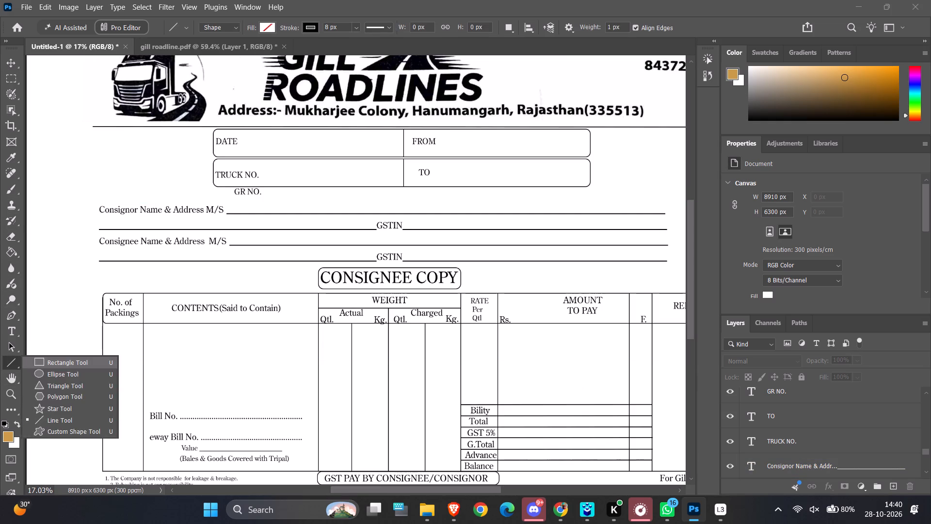
click(37, 365)
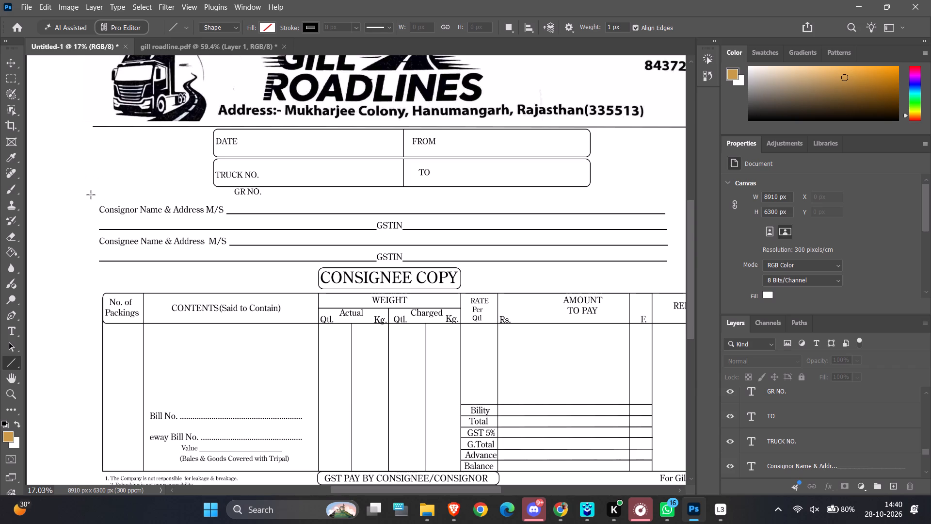
drag(91, 195, 618, 265)
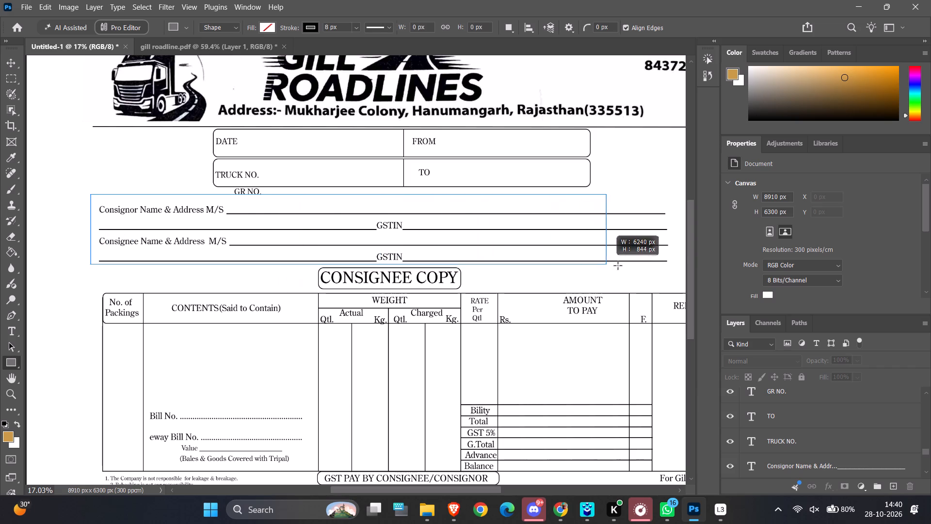
drag(618, 265, 677, 267)
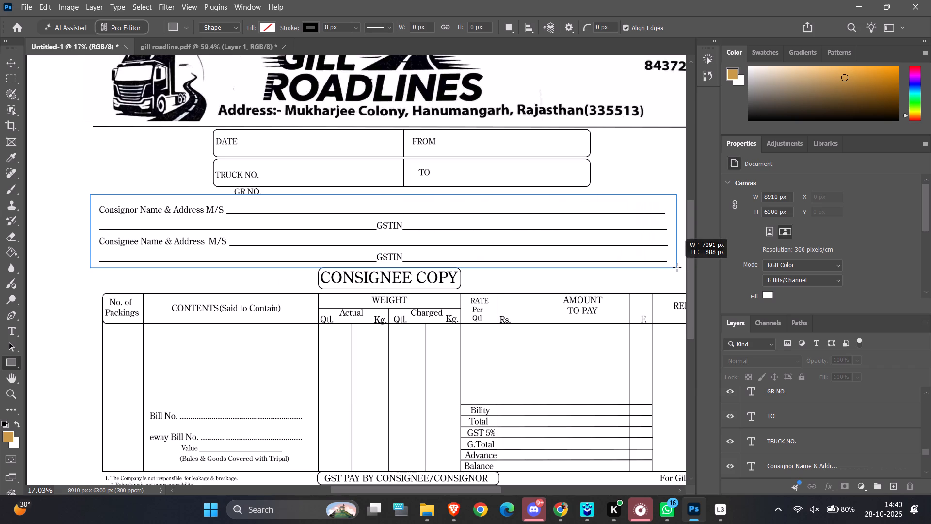
drag(677, 267, 681, 266)
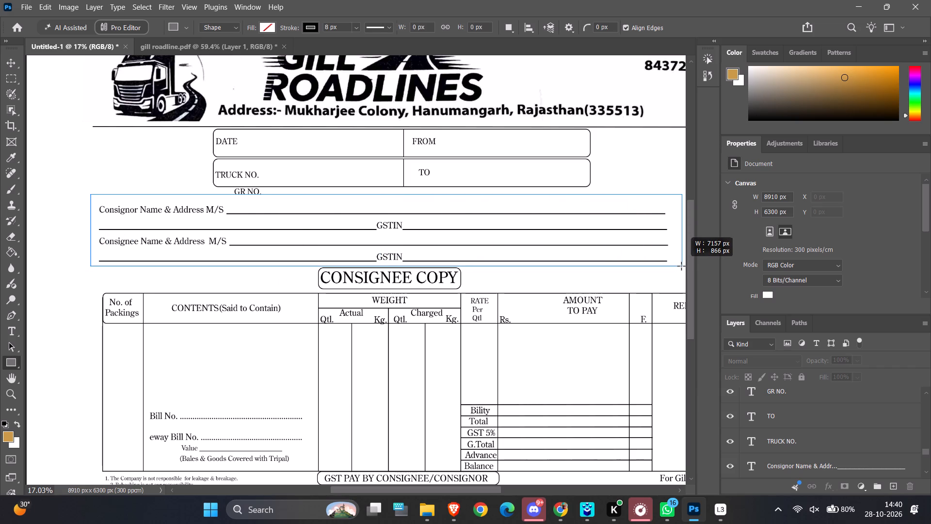
drag(681, 266, 681, 265)
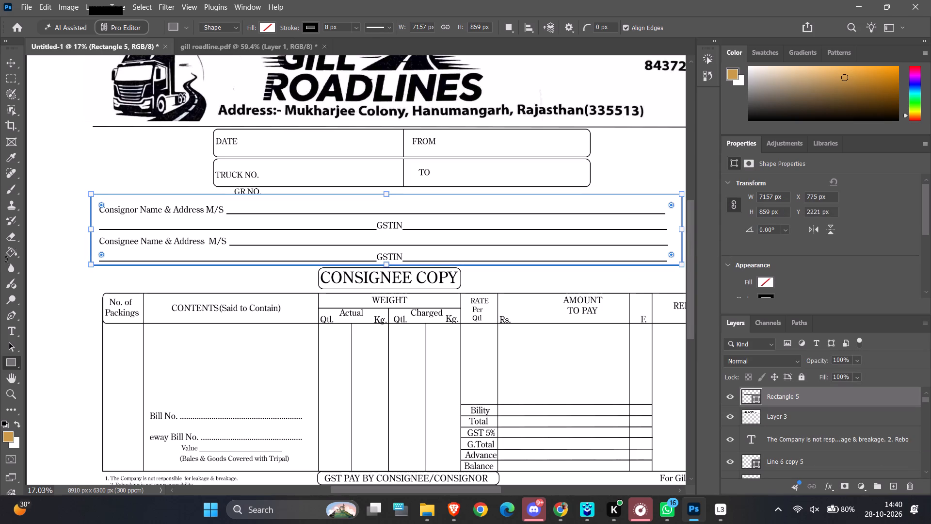
Round all four corners of the new rectangle around the Consignor and Consignee lines.
drag(101, 205, 104, 209)
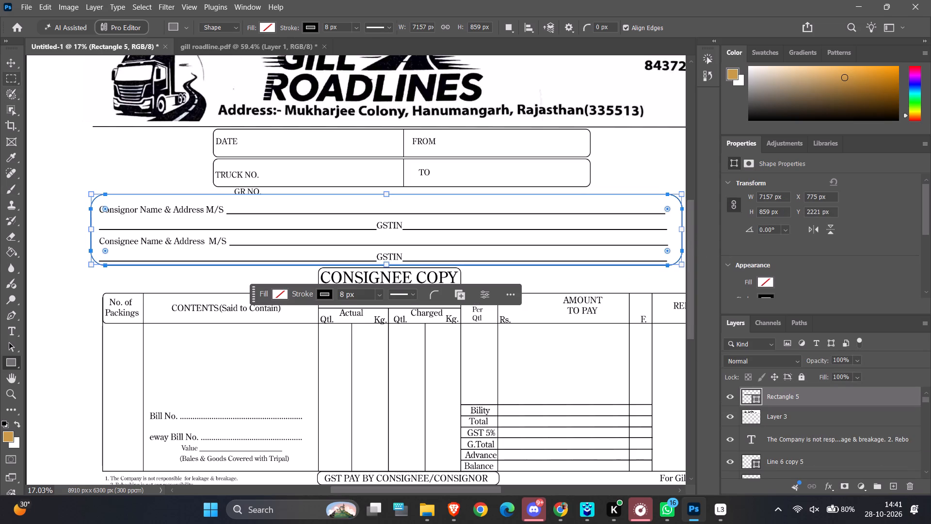
click(11, 64)
click(58, 132)
Move the Consignor and Consignee text block up about 36 px and right about 5 px to centre it in its rounded box.
scroll(58, 132, down, 6)
ctrl+scroll(61, 144, down, 4)
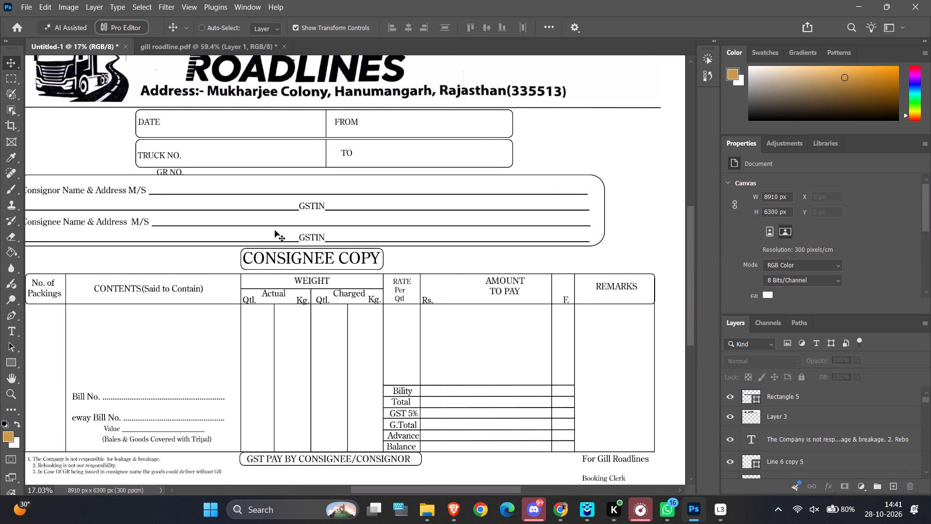
ctrl+scroll(255, 266, up, 8)
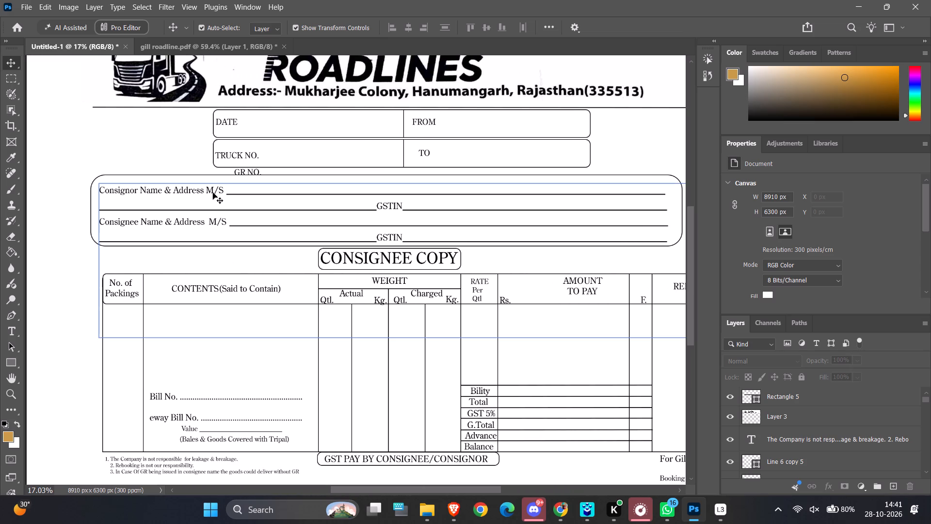
click(214, 190)
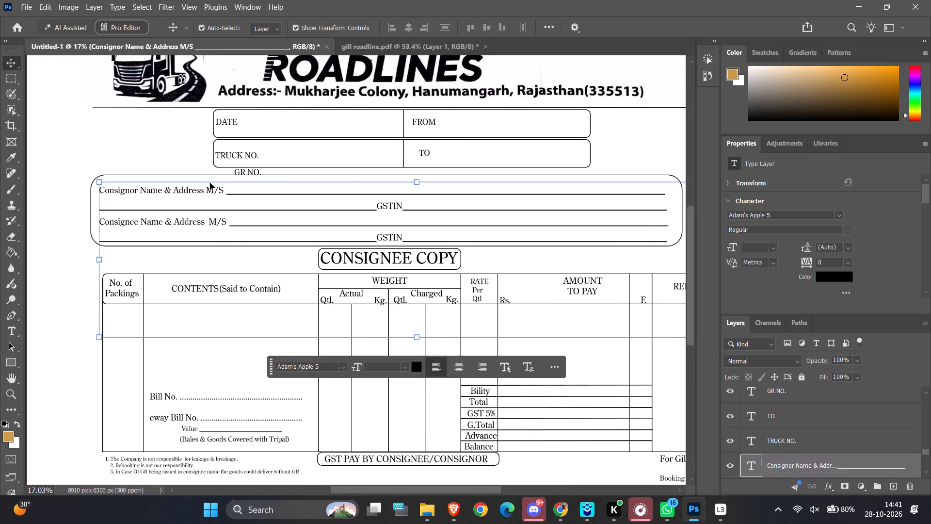
click(208, 188)
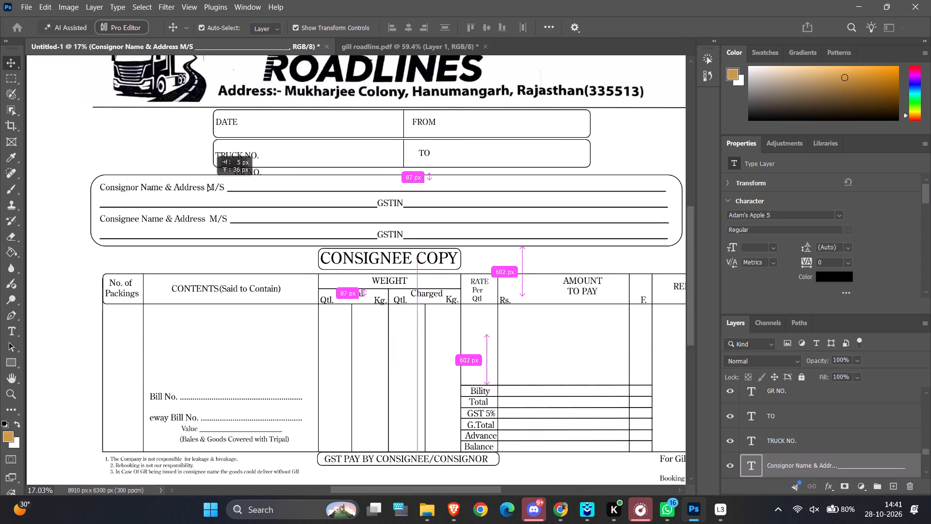
click(59, 163)
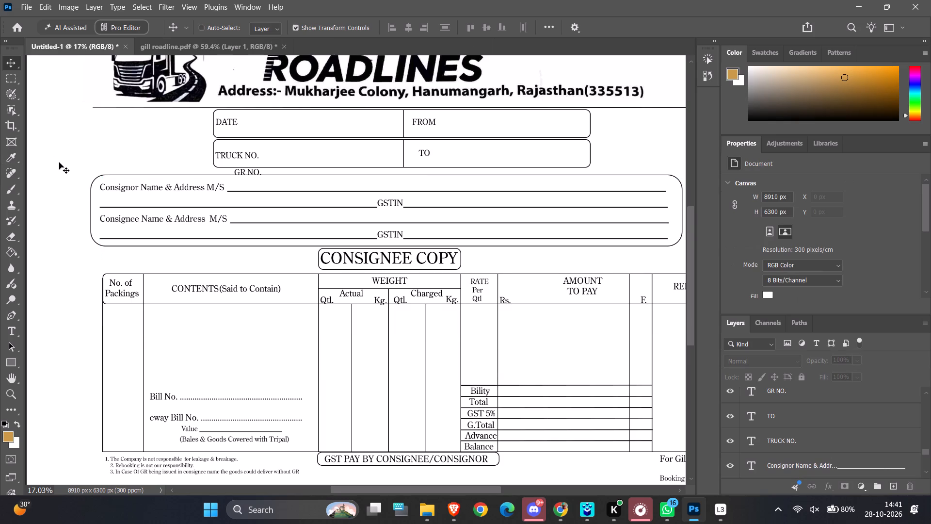
ctrl+alt+scroll(248, 191, up, 8)
ctrl+alt+scroll(248, 188, down, 10)
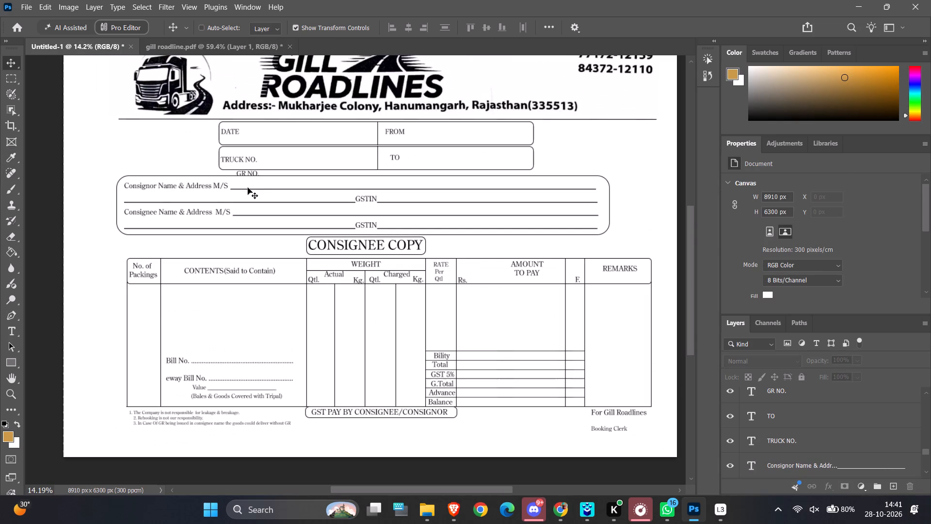
Move the GR NO. label about 4464 px right and 585 px up, placing it just right of the FROM box.
drag(249, 174, 318, 173)
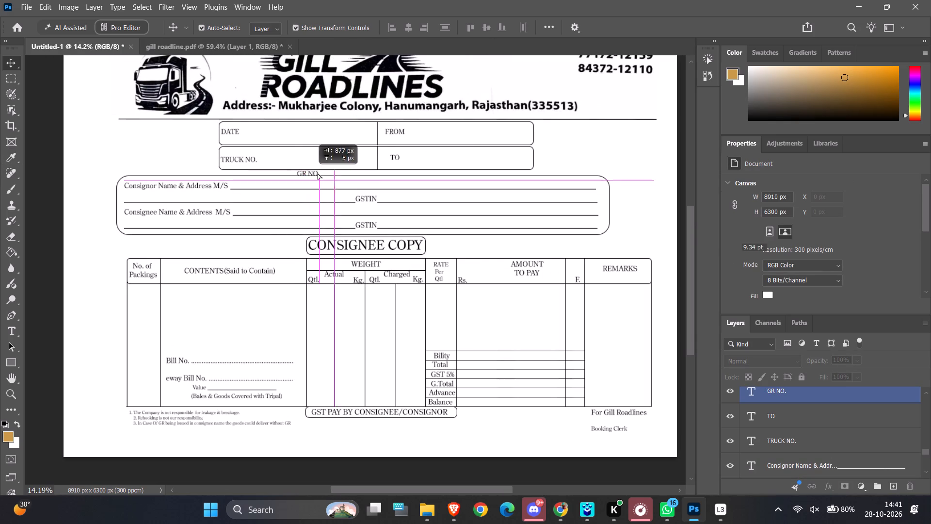
drag(318, 173, 556, 131)
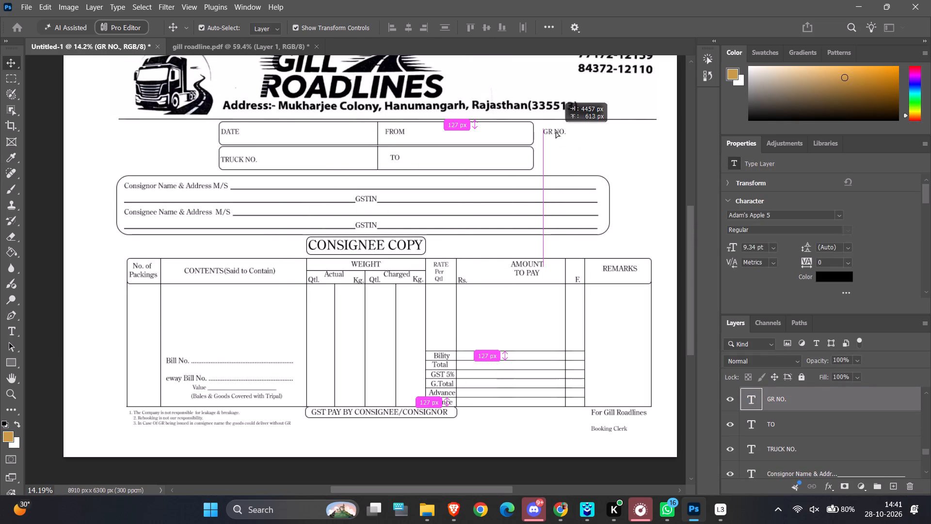
drag(556, 131, 553, 134)
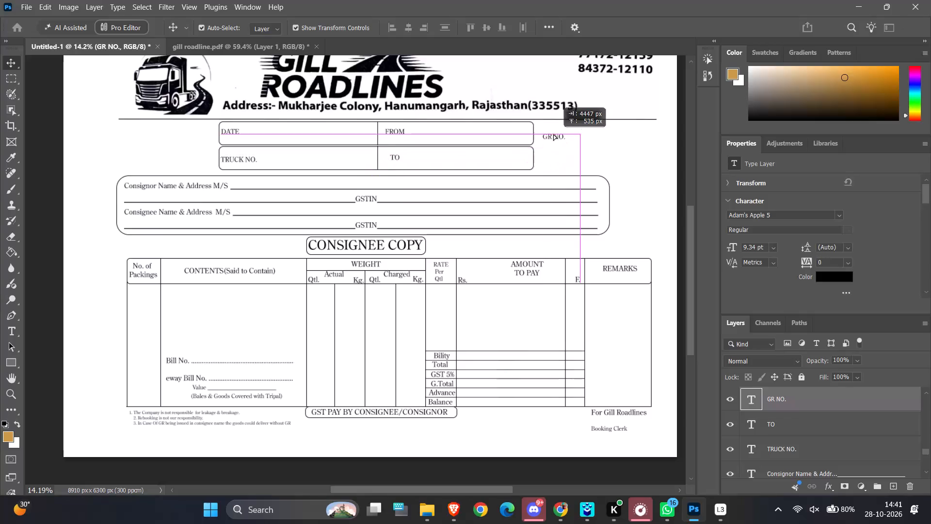
drag(553, 134, 556, 132)
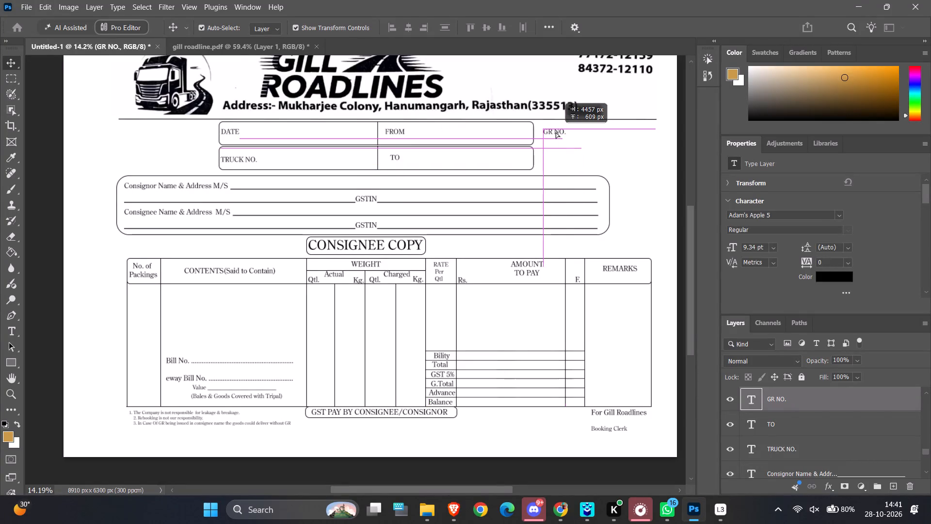
drag(556, 132, 566, 132)
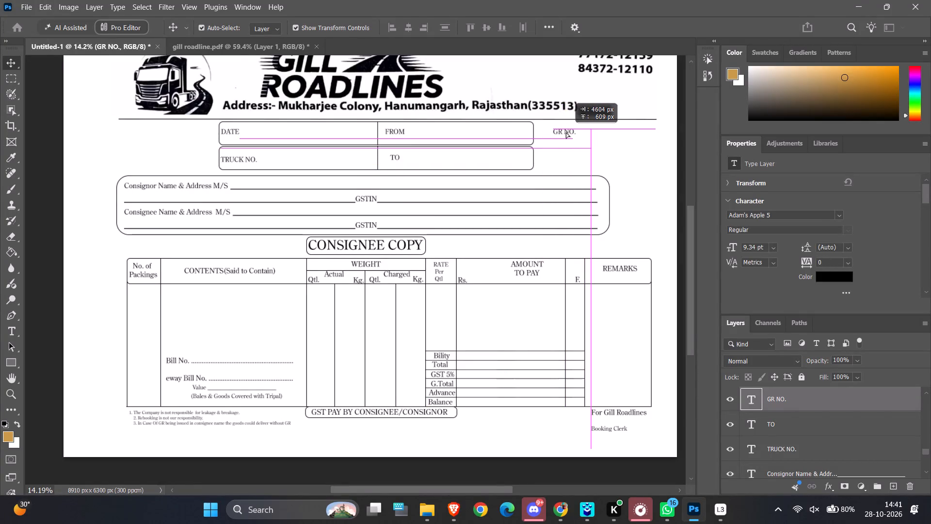
drag(566, 132, 556, 134)
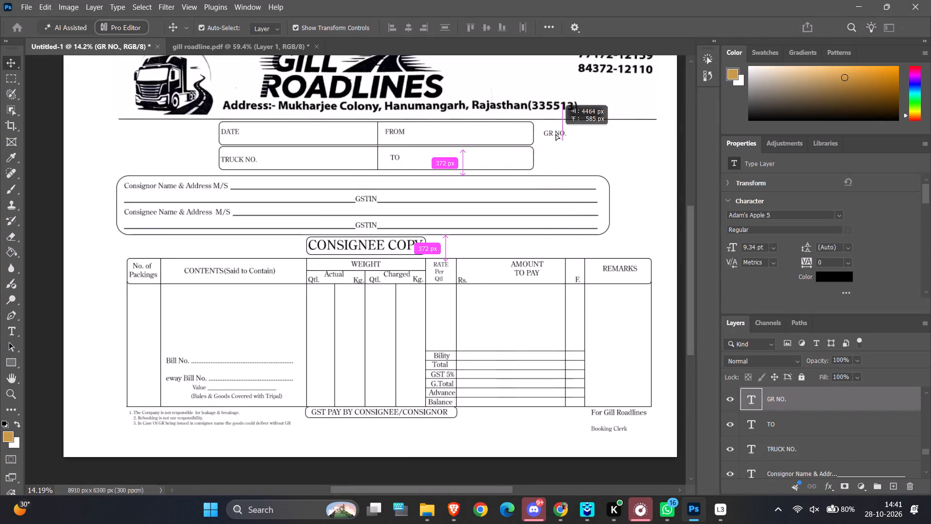
drag(556, 134, 555, 134)
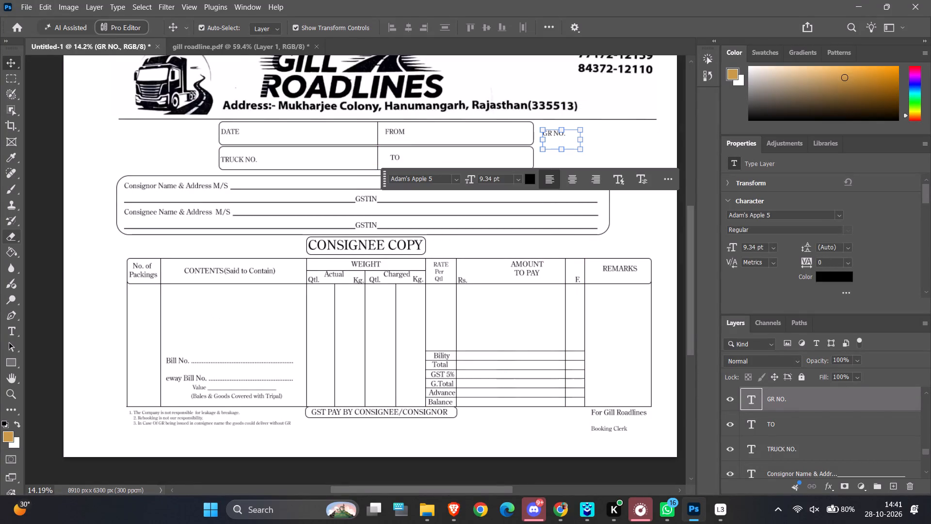
click(97, 277)
Shift the Consignor and Consignee text block right until its underlines extend just past the rounded box's right edge.
ctrl+alt+scroll(97, 277, down, 6)
ctrl+alt+scroll(97, 277, up, 2)
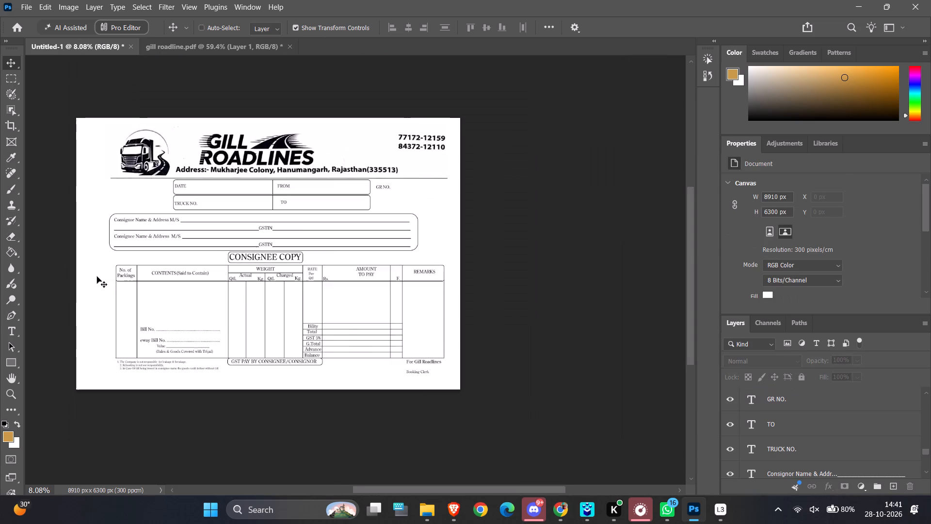
ctrl+alt+scroll(97, 277, up, 5)
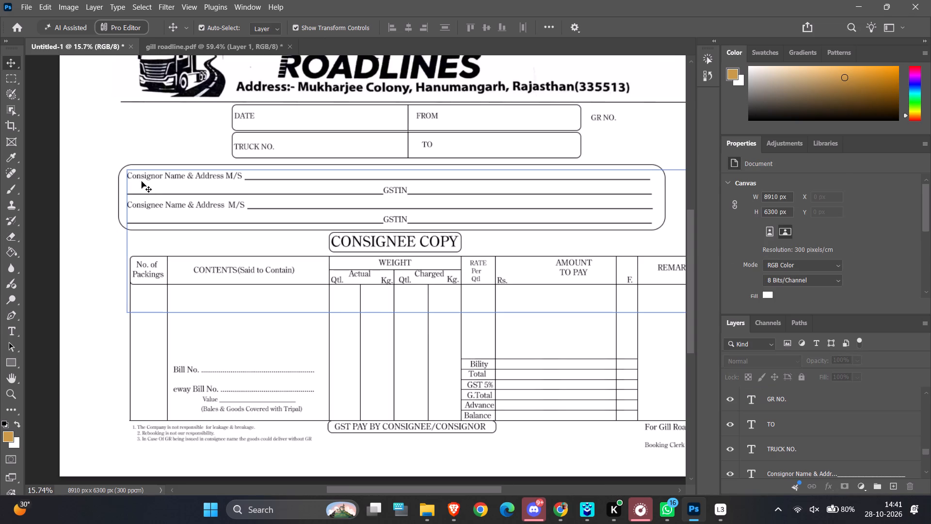
click(167, 176)
key(Right)
key(Right)
key(Right)
key(Right)
key(Right)
key(Right)
key(Right)
key(Right)
key(Right)
key(Right)
key(Right)
key(Right)
key(Right)
key(Right)
key(Right)
key(Right)
key(Right)
key(Right)
key(Right)
key(Right)
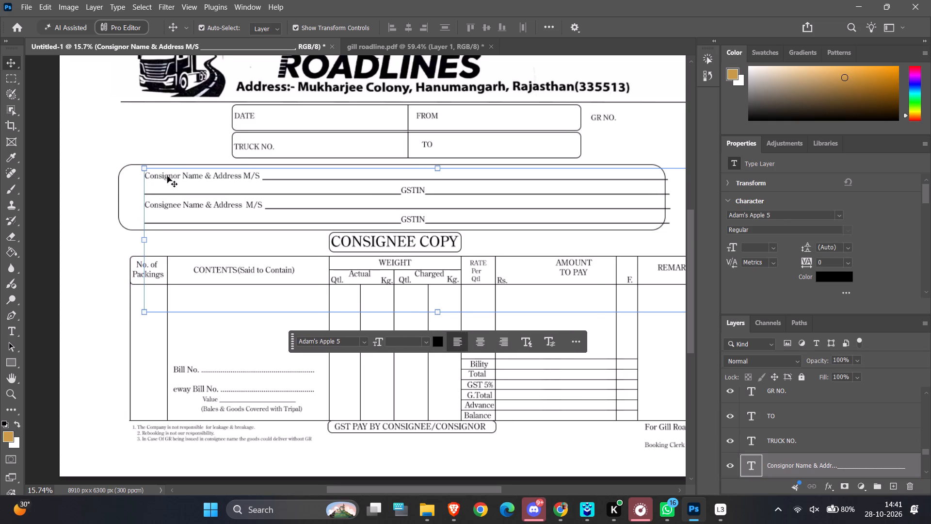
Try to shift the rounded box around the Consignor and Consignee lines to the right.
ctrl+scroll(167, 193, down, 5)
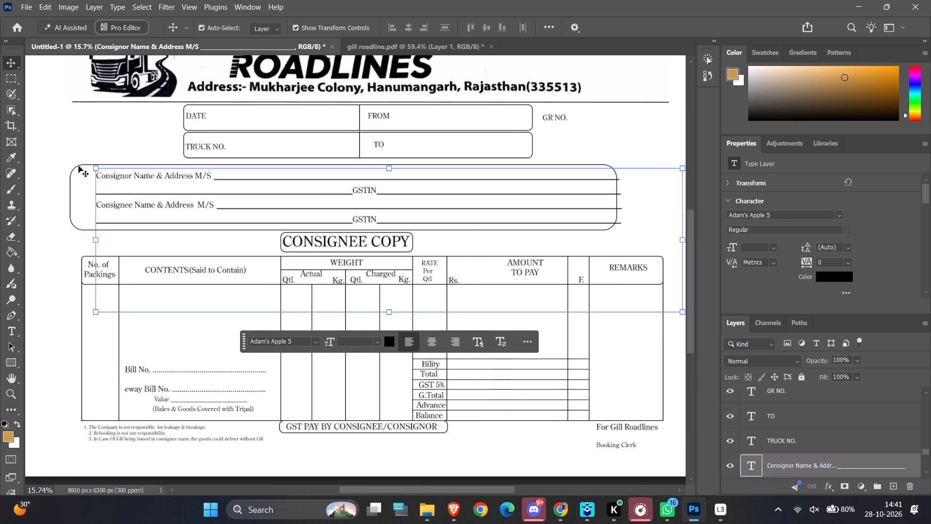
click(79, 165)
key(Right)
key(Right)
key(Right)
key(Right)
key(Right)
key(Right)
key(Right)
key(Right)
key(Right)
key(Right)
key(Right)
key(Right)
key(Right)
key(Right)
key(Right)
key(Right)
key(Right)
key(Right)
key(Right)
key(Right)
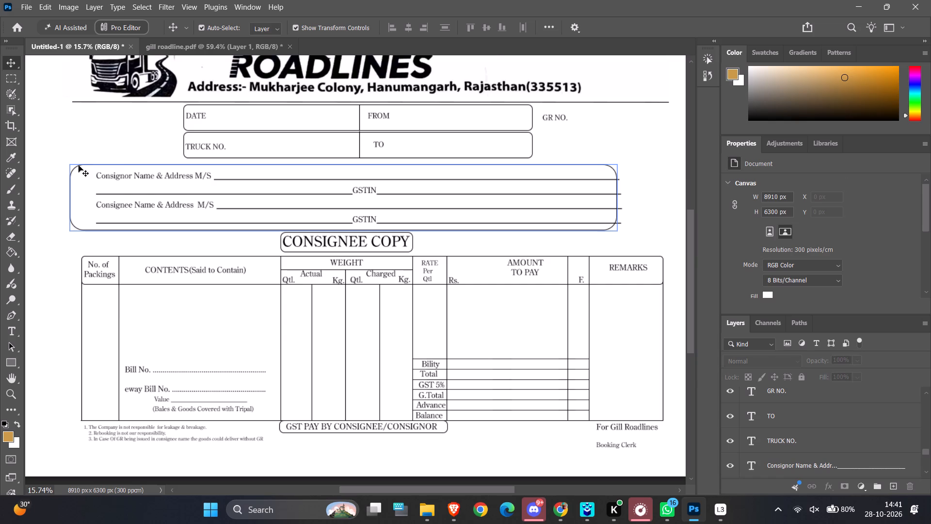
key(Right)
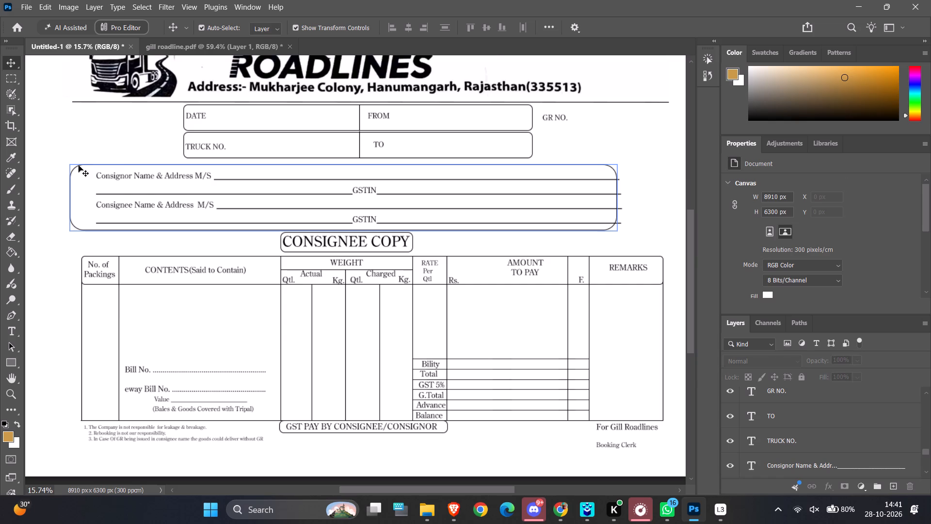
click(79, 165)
Move the rounded box around the Consignor and Consignee lines right to X 907 px, keeping Y at 2221 px.
ctrl+alt+scroll(76, 178, up, 10)
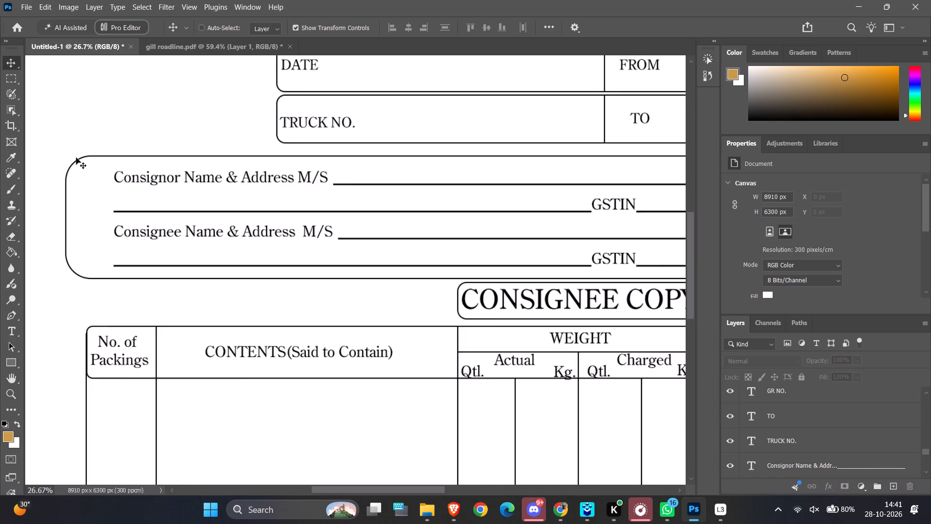
click(109, 156)
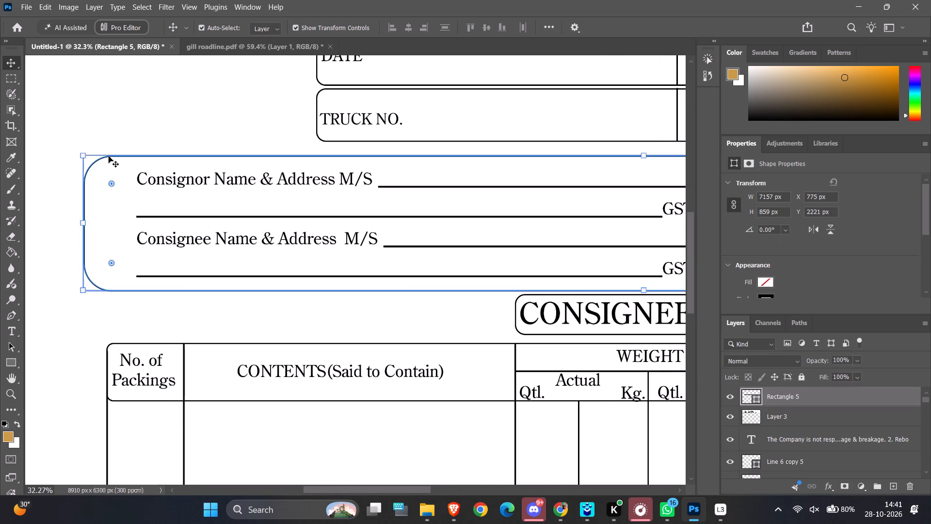
key(Right)
key(Right)
key(Right)
key(Right)
key(Right)
key(Right)
key(Right)
key(Right)
key(Right)
key(Right)
key(Right)
key(Right)
key(Right)
key(Right)
key(Right)
key(Right)
key(Right)
key(Right)
key(Right)
key(Right)
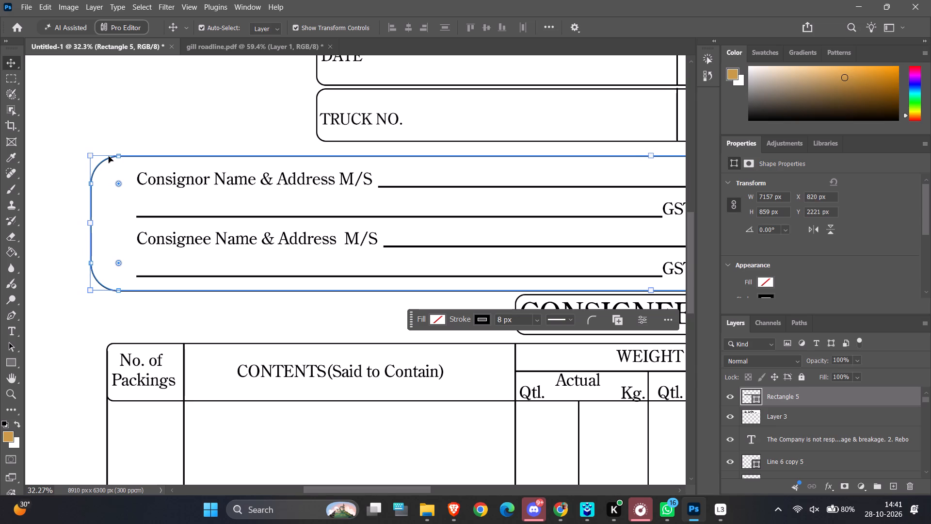
ctrl+alt+scroll(108, 155, down, 15)
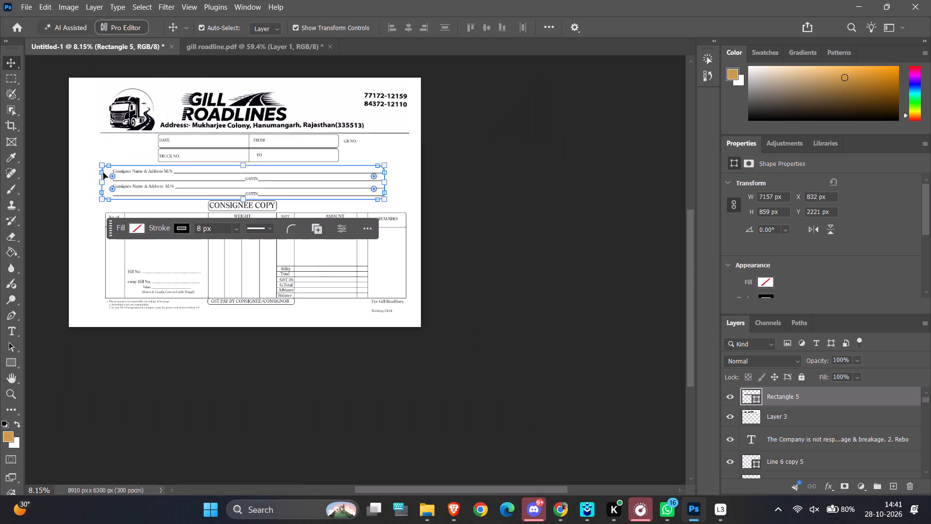
ctrl+alt+scroll(103, 173, up, 8)
key(Right)
key(Right)
key(Right)
key(Right)
key(Right)
key(Right)
key(Right)
key(Right)
key(Right)
key(Right)
key(Right)
key(Right)
key(Right)
key(Right)
key(Right)
key(Right)
key(Right)
key(Right)
key(Right)
key(Right)
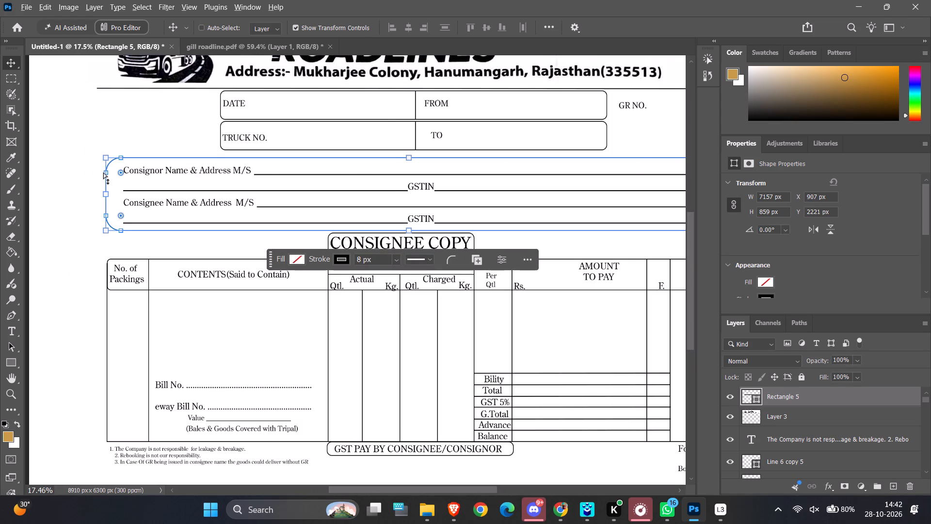
ctrl+alt+scroll(103, 173, down, 9)
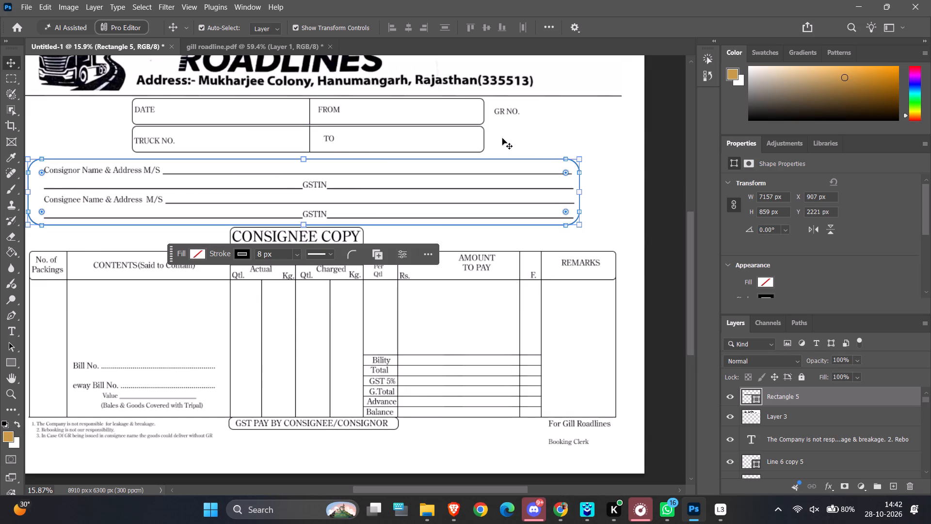
click(575, 138)
Examine the whole Gill Roadlines form, including the footer terms at the lower-left and the overall layout.
scroll(622, 212, down, 5)
ctrl+alt+scroll(269, 211, down, 4)
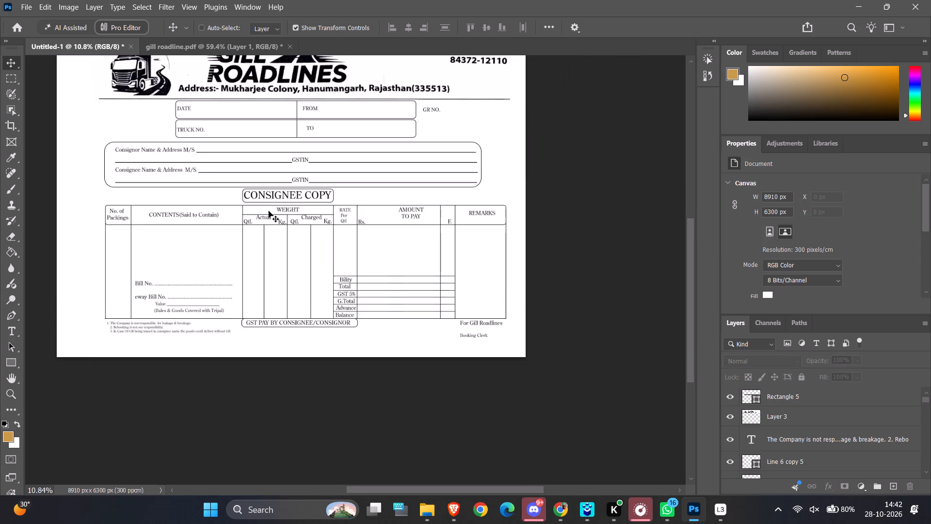
ctrl+alt+scroll(269, 211, down, 1)
ctrl+scroll(269, 213, up, 8)
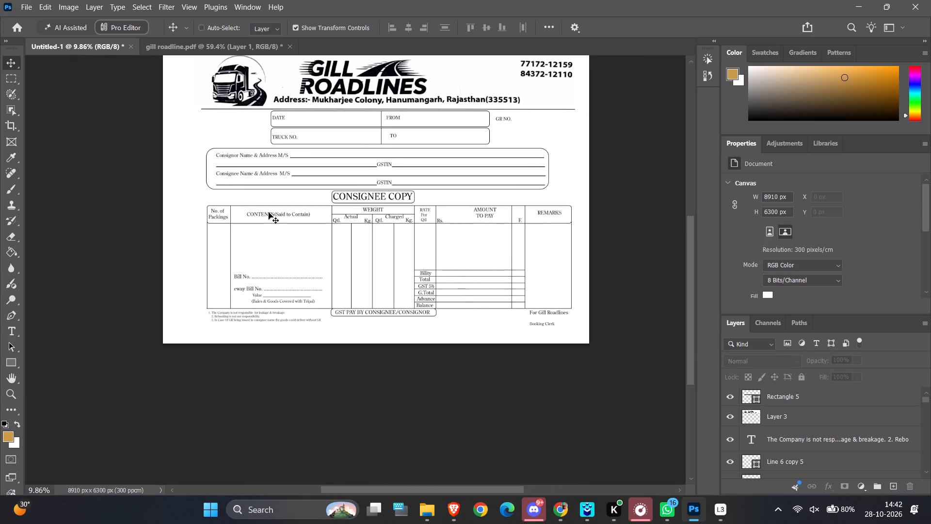
ctrl+scroll(269, 213, up, 1)
click(206, 343)
ctrl+alt+scroll(206, 342, up, 10)
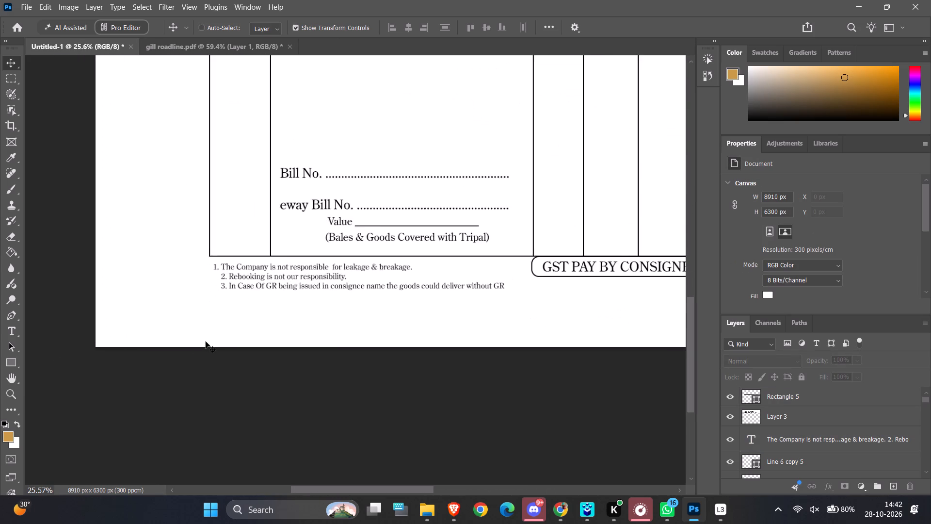
ctrl+alt+scroll(206, 342, up, 6)
ctrl+alt+scroll(206, 342, down, 12)
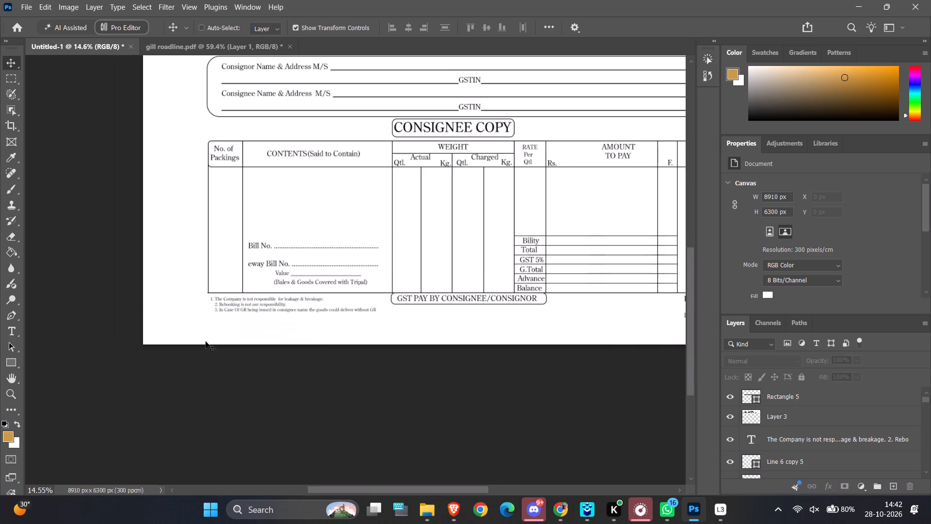
ctrl+alt+scroll(206, 342, down, 4)
scroll(470, 322, up, 5)
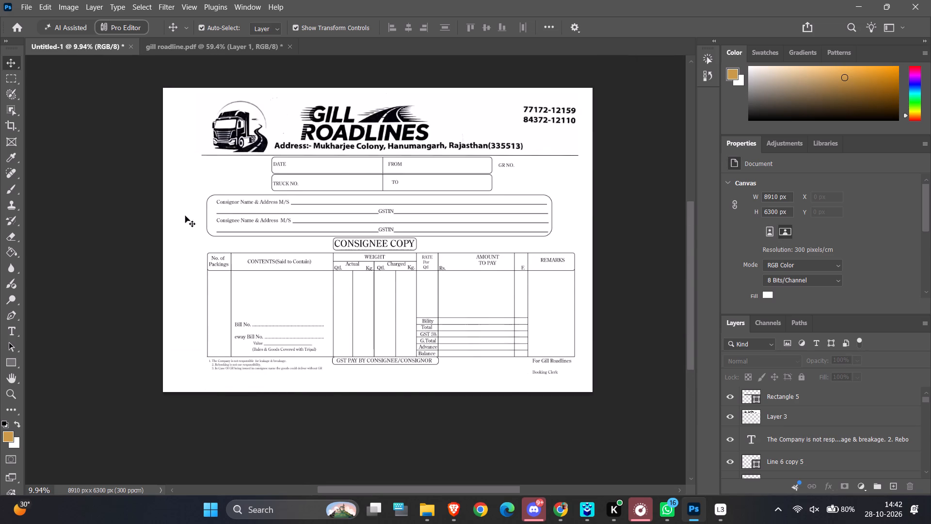
Save a copy of the form to the Desktop as GILL ROADLINES 2 in Photoshop PDF format.
click(32, 7)
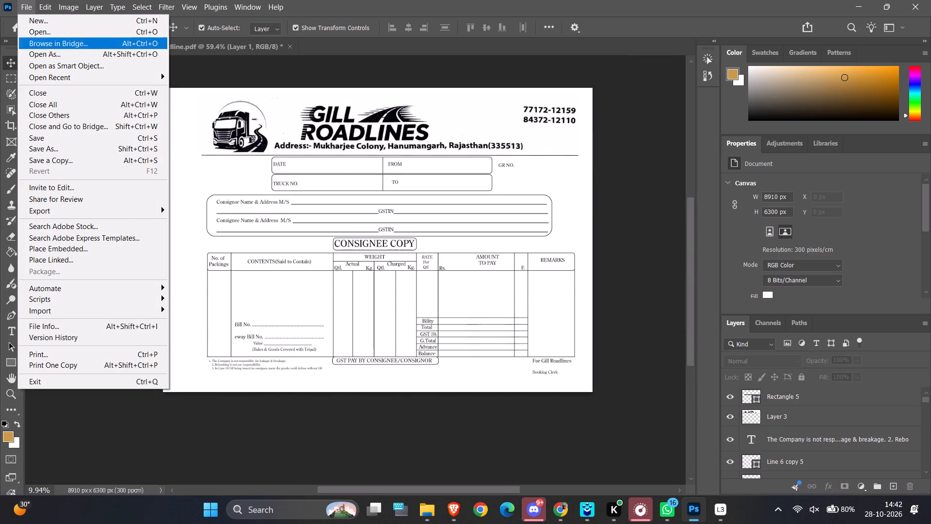
click(77, 160)
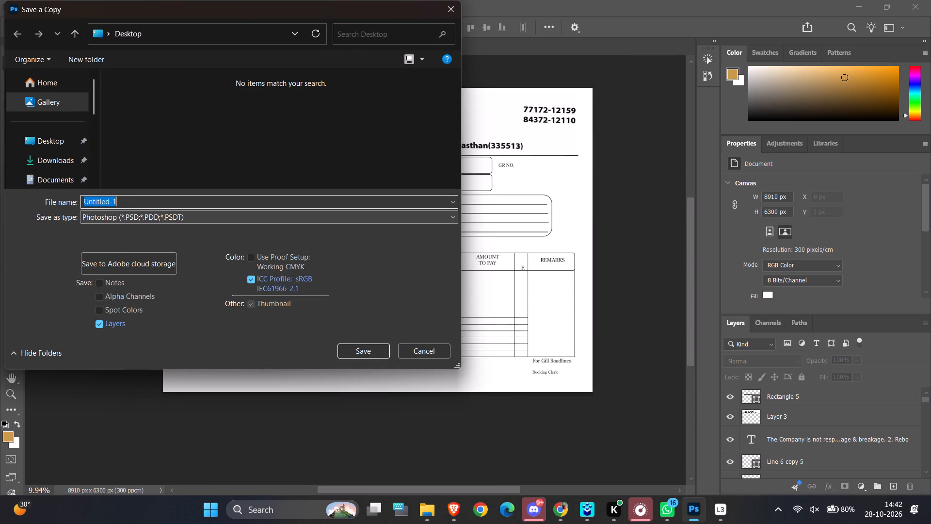
text(GILL)
key(space)
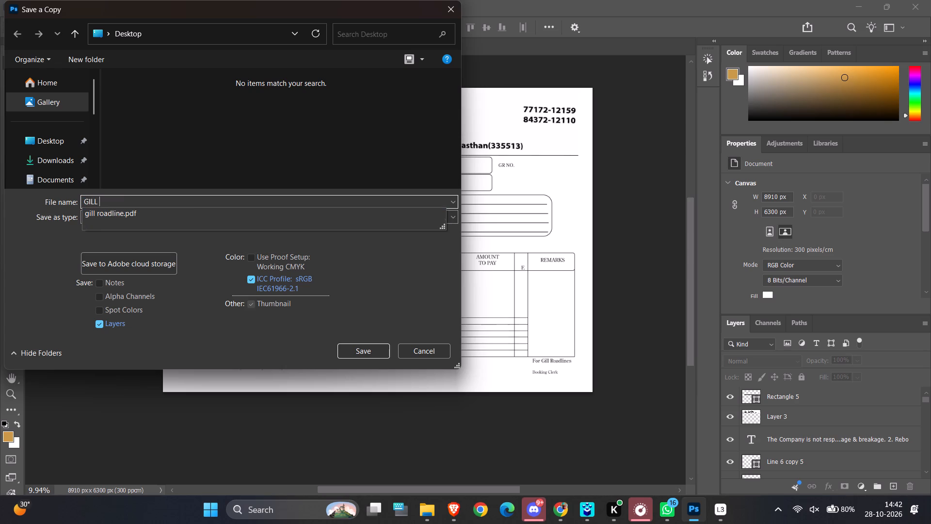
text(ROADLINES 2)
key(space)
click(201, 213)
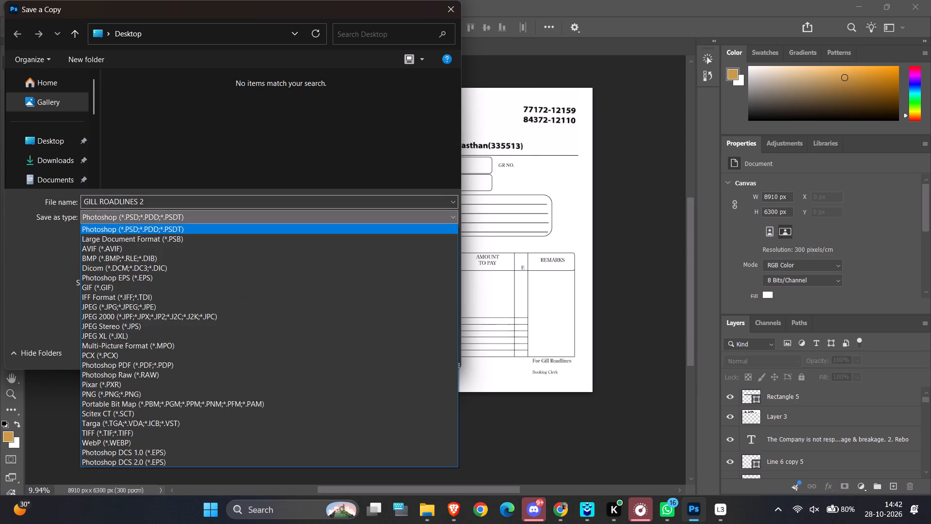
click(157, 365)
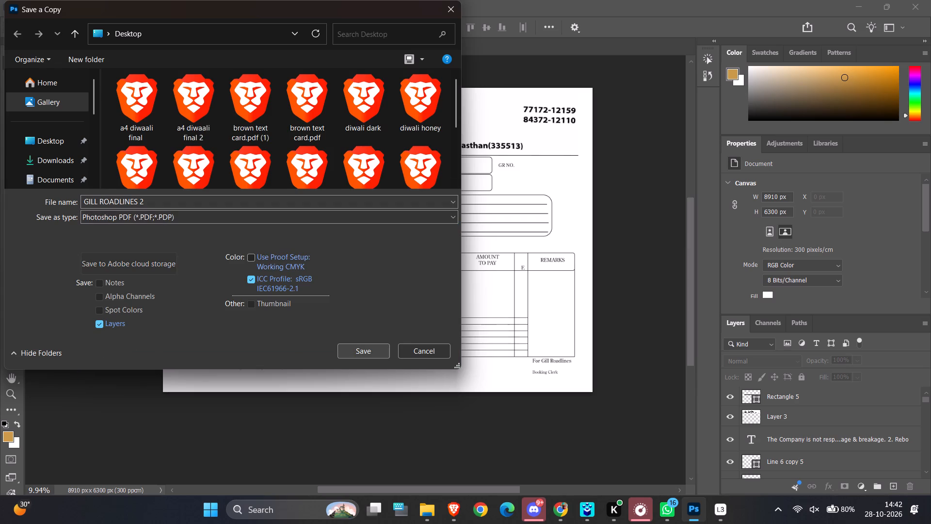
Complete the GILL ROADLINES 2 PDF copy using the High Quality Print preset, with Photoshop editing capabilities preserved.
click(380, 356)
click(480, 208)
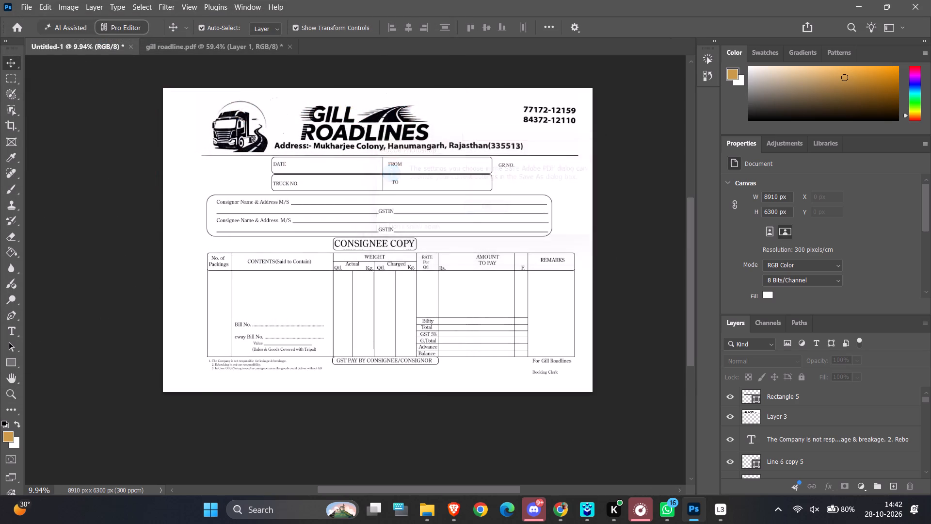
click(592, 353)
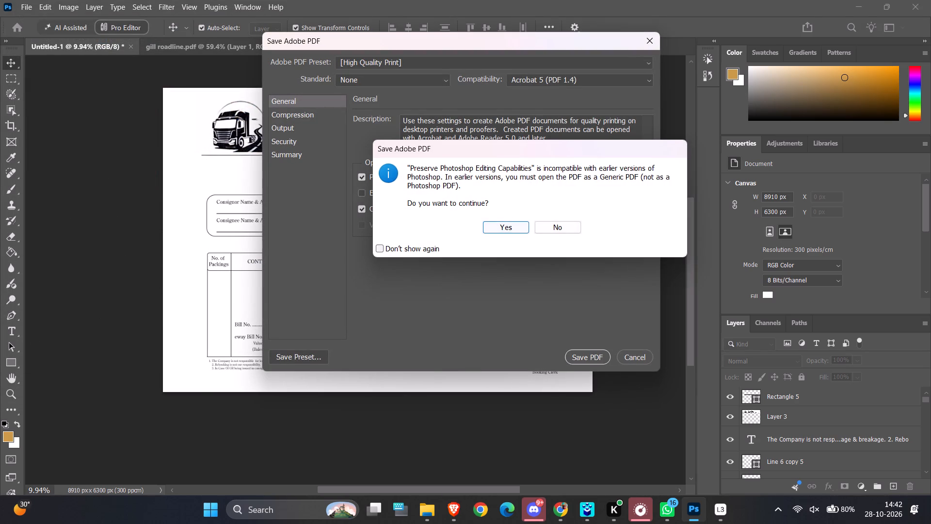
click(513, 228)
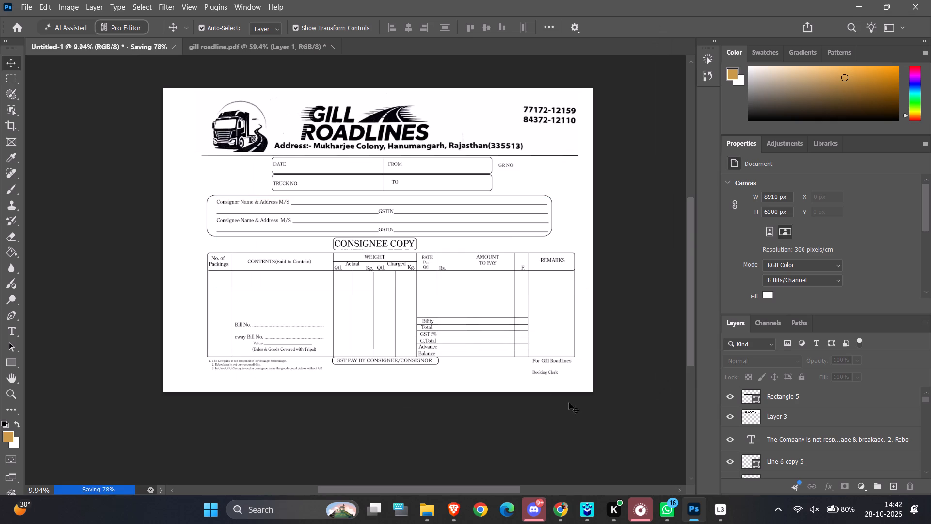
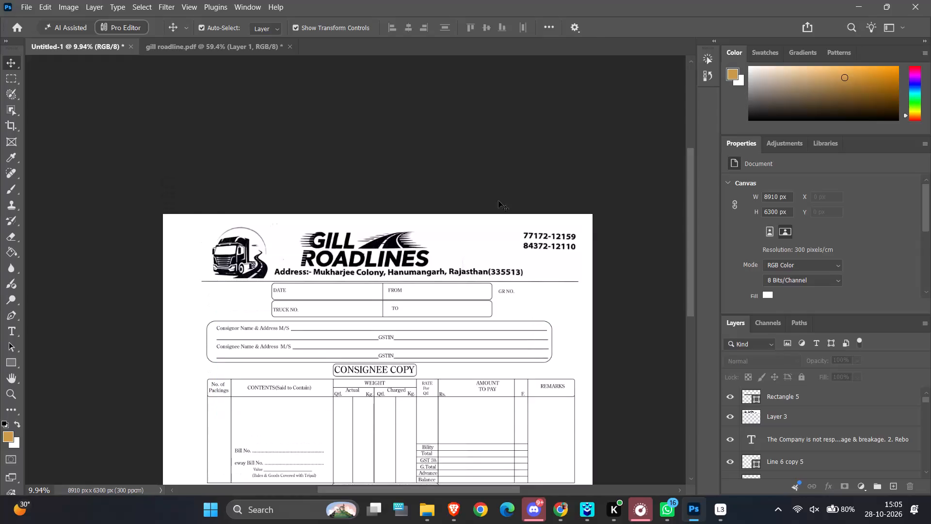
Examine the letterhead, the date and truck boxes, and the upper layout of the Gill Roadlines form.
scroll(389, 99, up, 4)
scroll(0, 159, down, 4)
scroll(375, 204, down, 5)
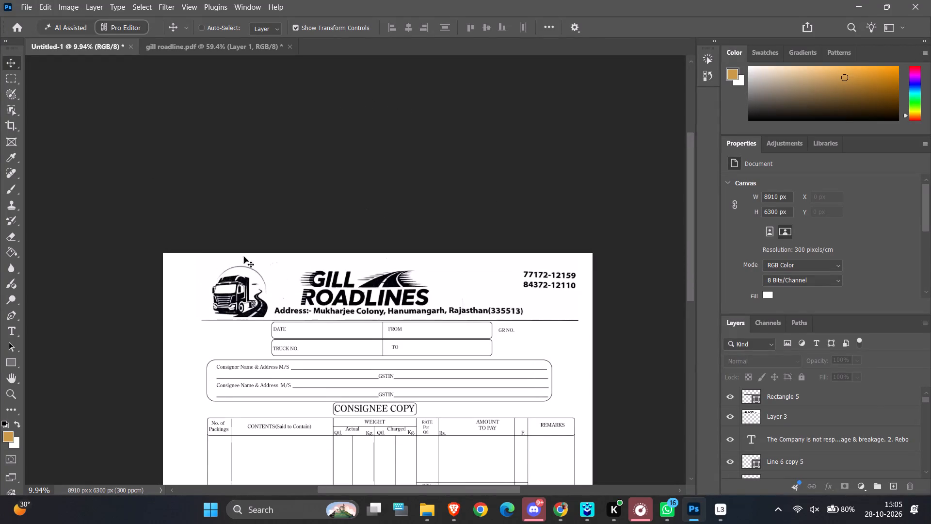
ctrl+alt+scroll(306, 262, up, 6)
scroll(306, 261, down, 12)
ctrl+scroll(444, 174, down, 5)
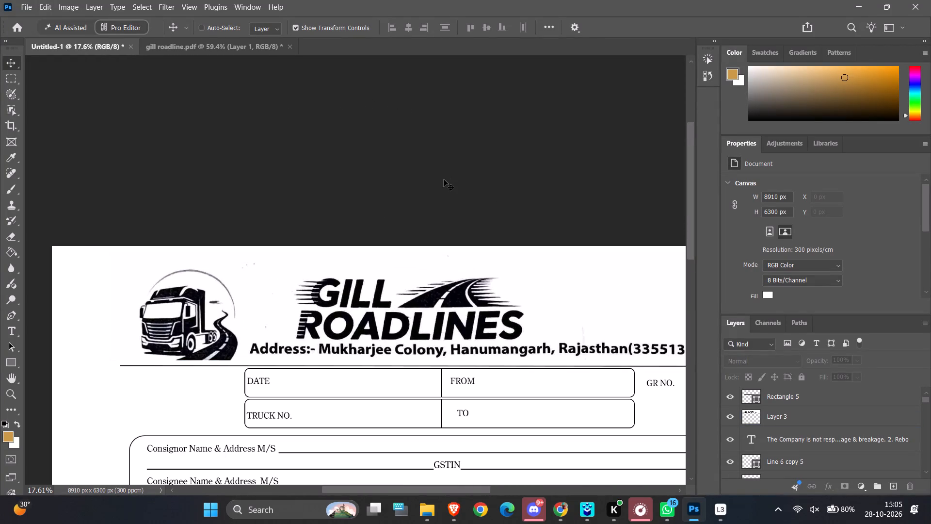
ctrl+alt+scroll(444, 180, down, 6)
scroll(444, 180, down, 6)
scroll(385, 270, down, 6)
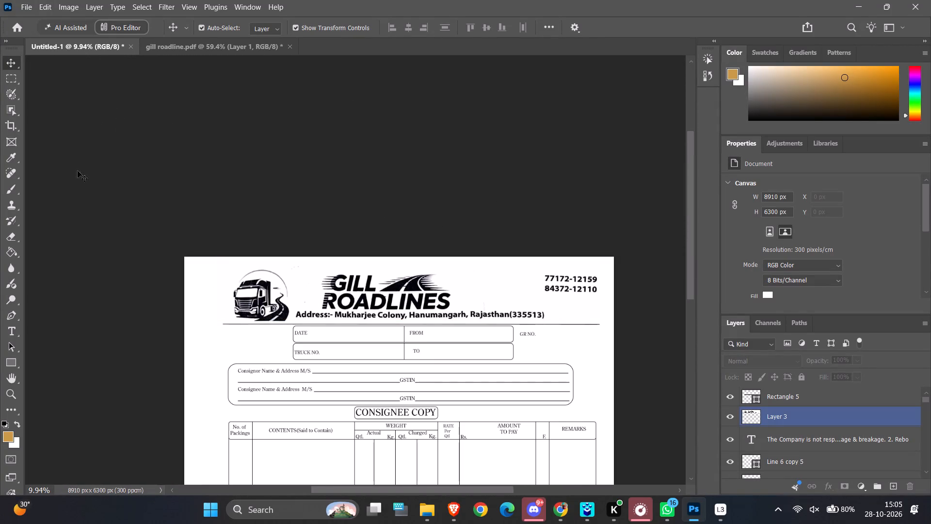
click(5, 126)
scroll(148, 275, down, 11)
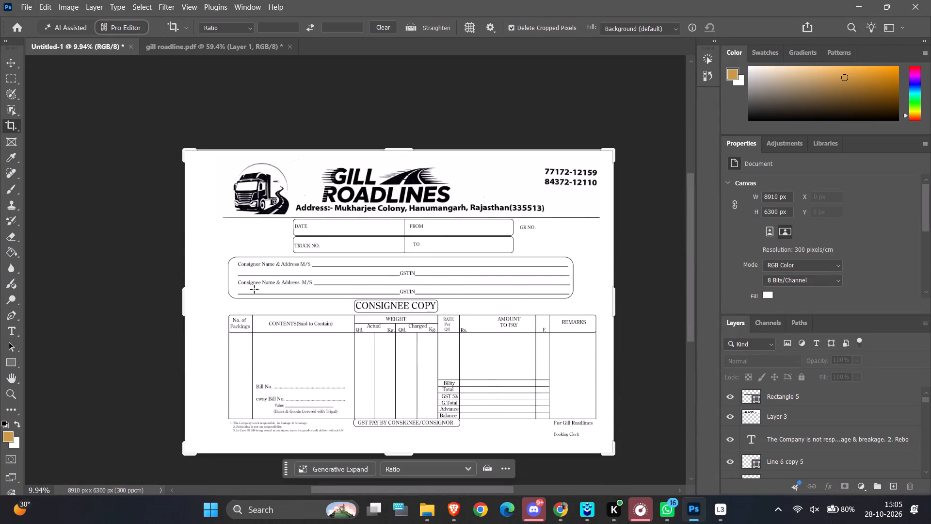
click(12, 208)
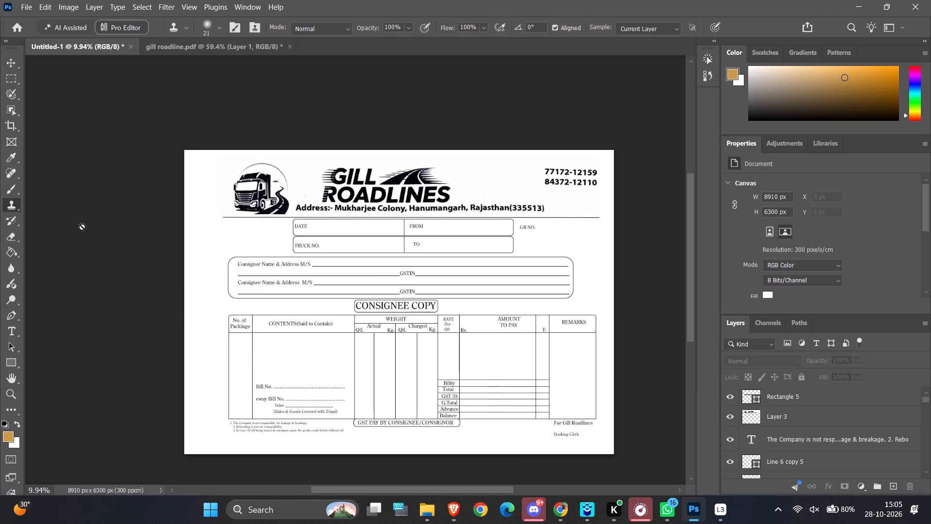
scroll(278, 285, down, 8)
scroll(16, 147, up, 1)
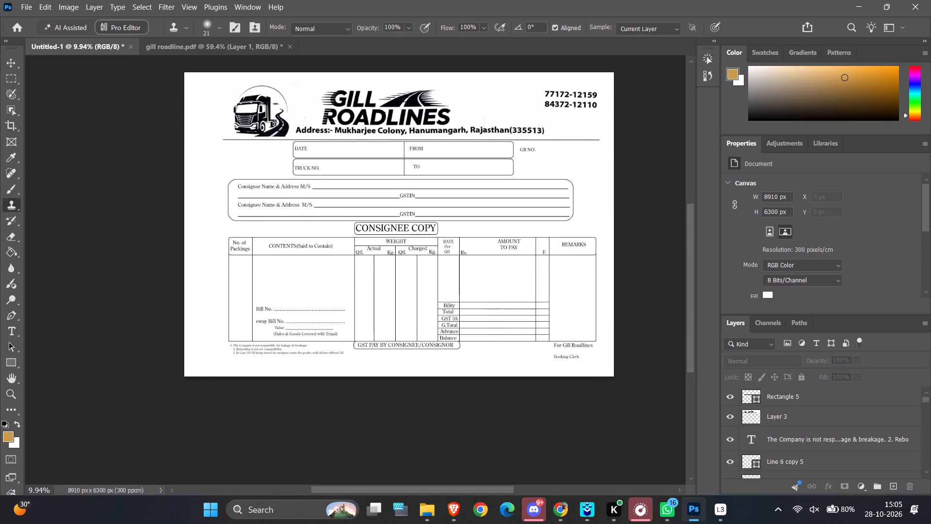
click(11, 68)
Examine the Consignee Copy box, the weight columns and the table of the form up close and as a whole.
ctrl+scroll(489, 268, up, 12)
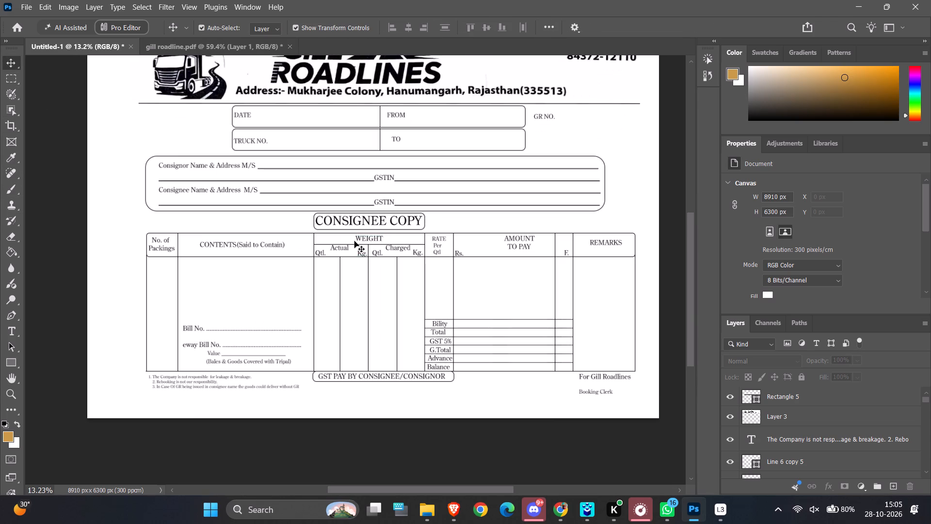
scroll(354, 241, up, 4)
ctrl+alt+scroll(437, 258, down, 2)
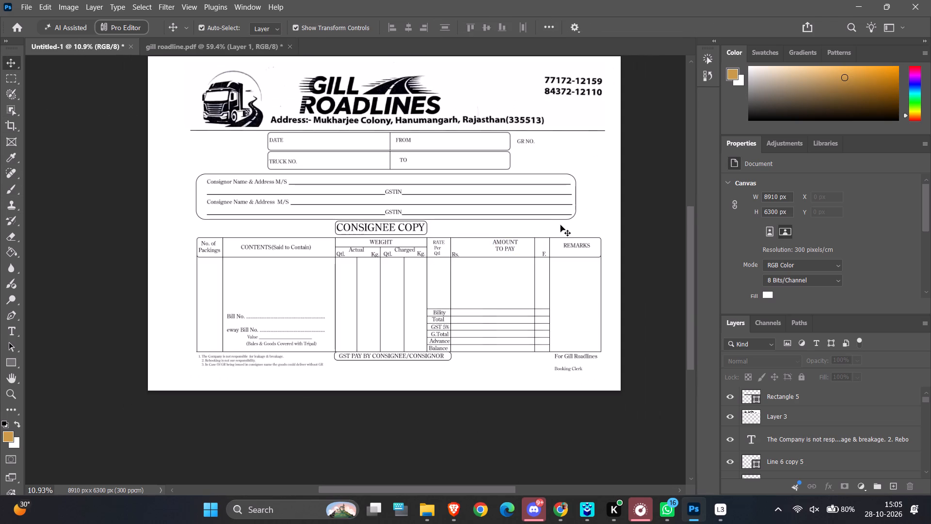
click(600, 221)
ctrl+alt+scroll(402, 248, up, 18)
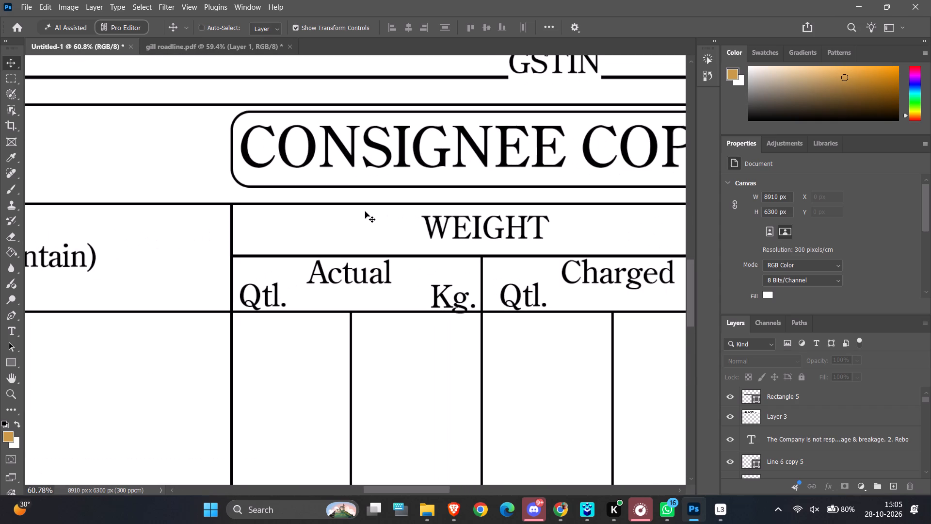
ctrl+alt+scroll(365, 212, down, 15)
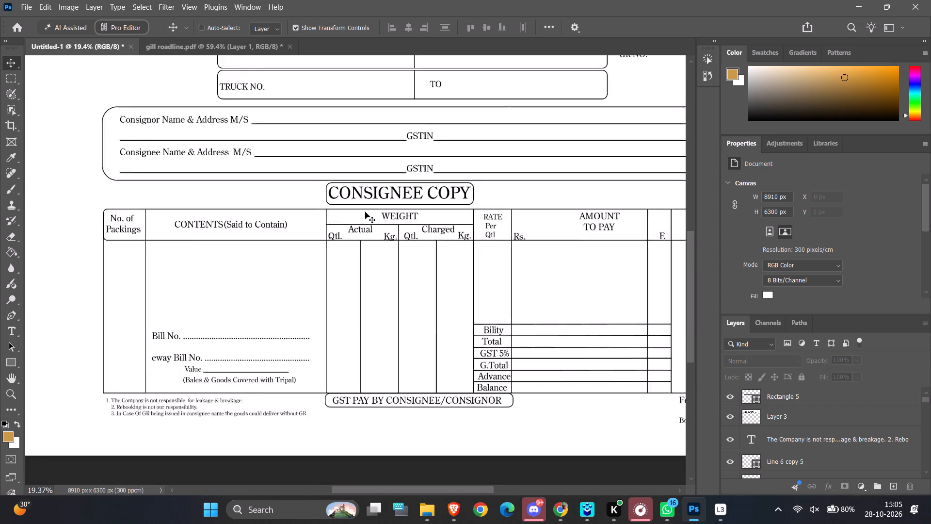
ctrl+alt+scroll(365, 212, down, 7)
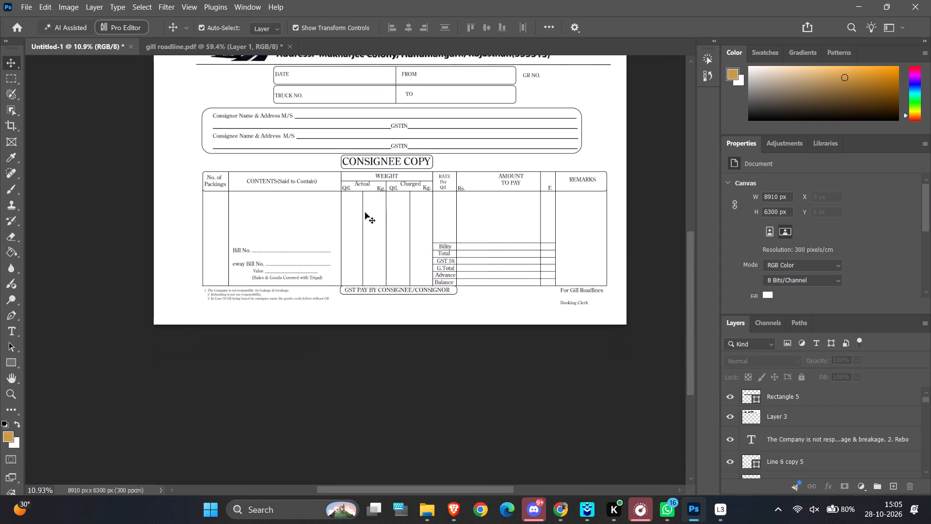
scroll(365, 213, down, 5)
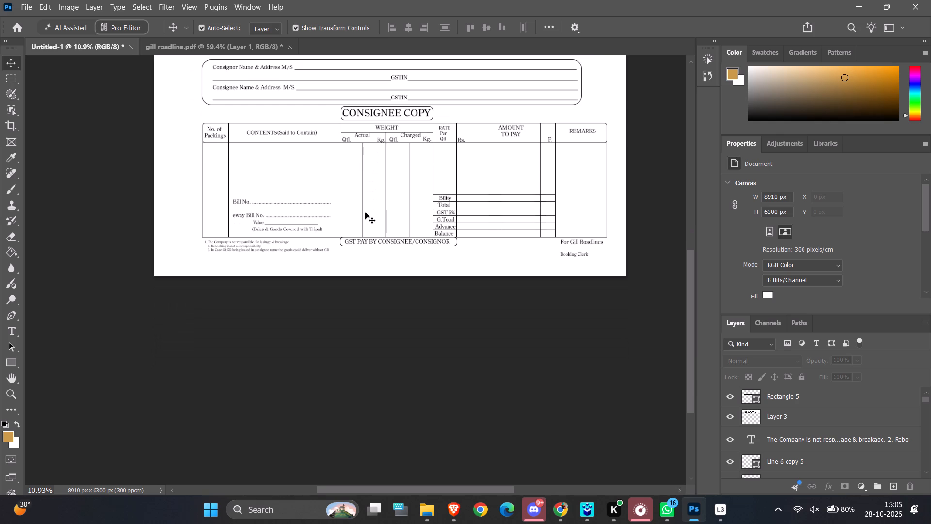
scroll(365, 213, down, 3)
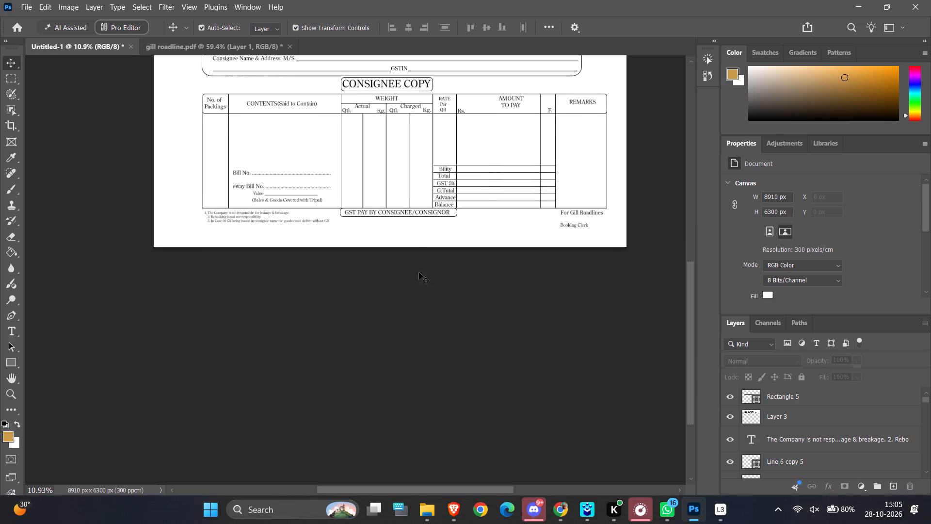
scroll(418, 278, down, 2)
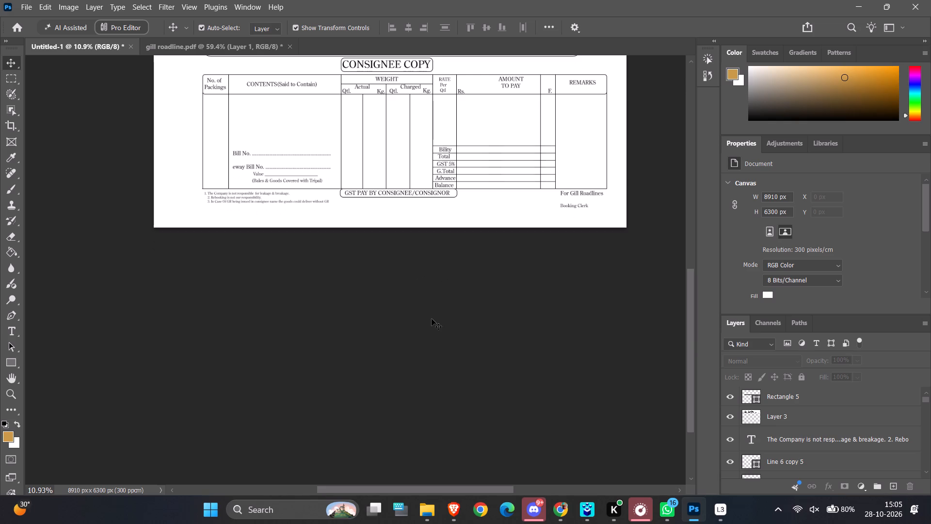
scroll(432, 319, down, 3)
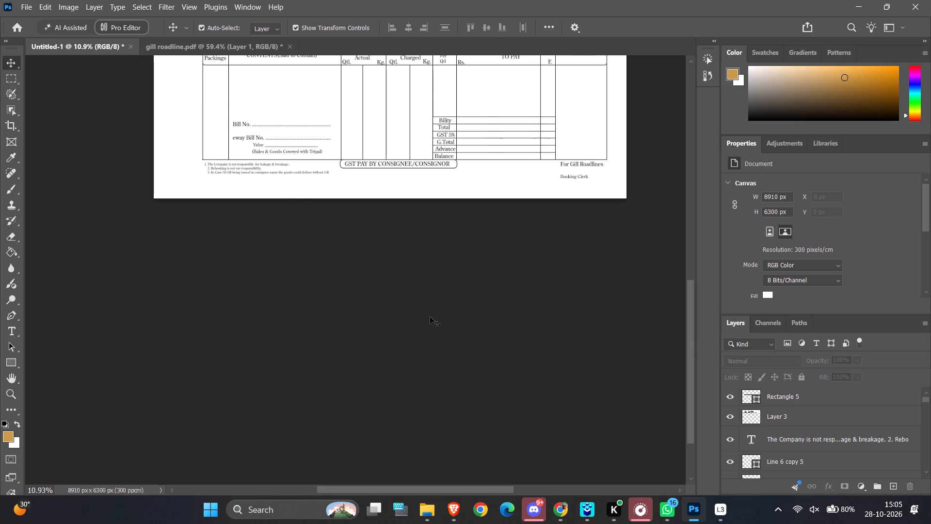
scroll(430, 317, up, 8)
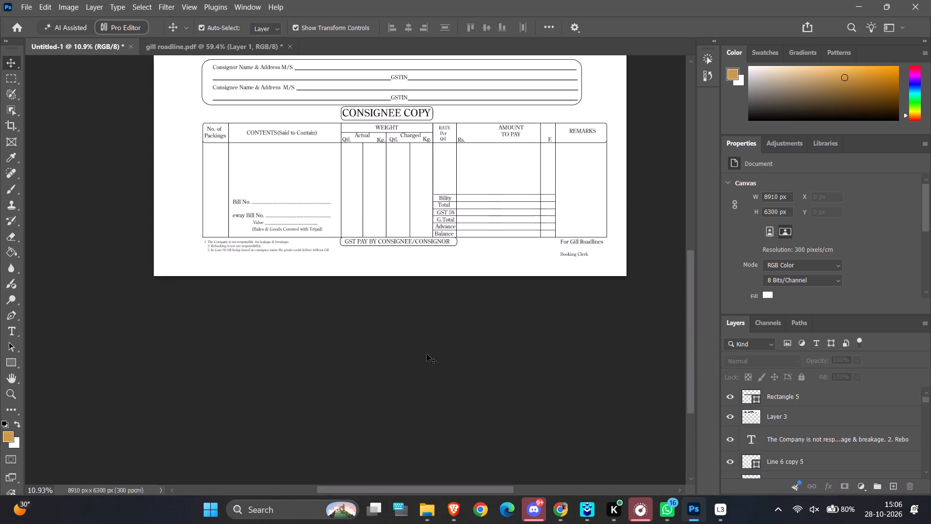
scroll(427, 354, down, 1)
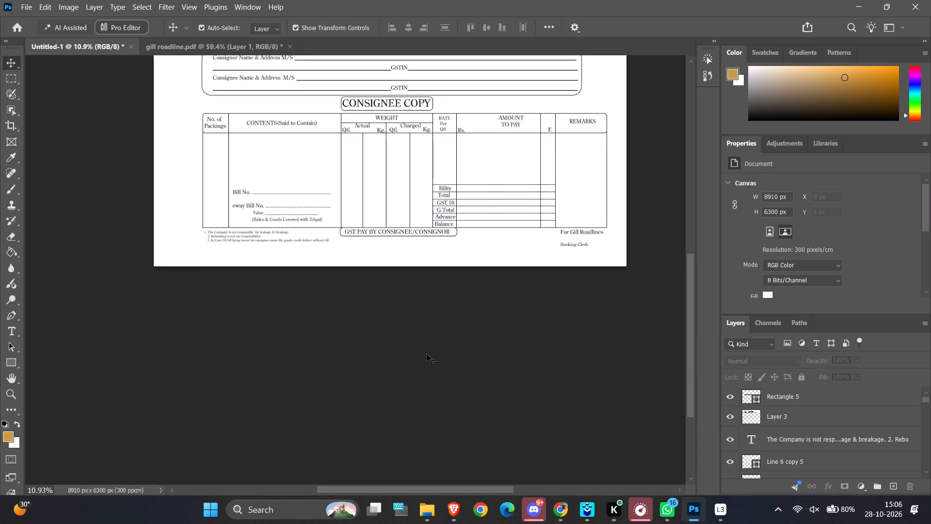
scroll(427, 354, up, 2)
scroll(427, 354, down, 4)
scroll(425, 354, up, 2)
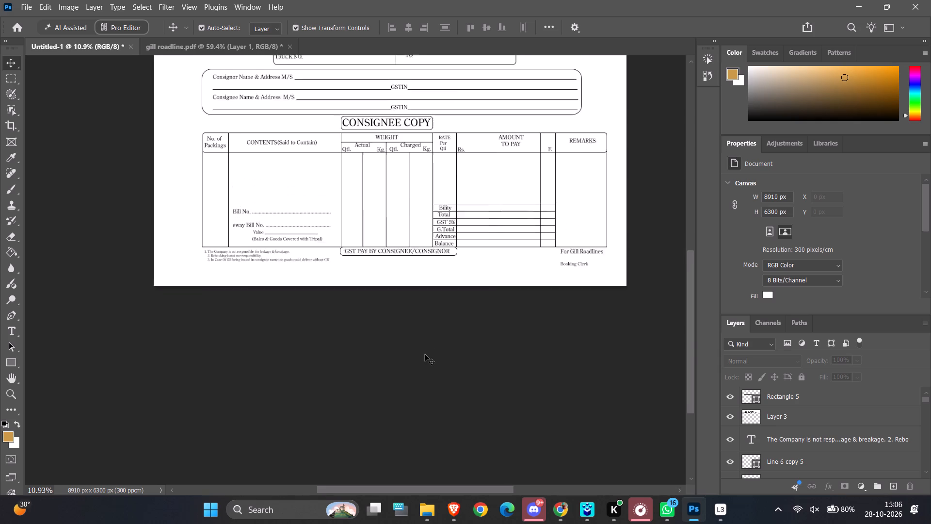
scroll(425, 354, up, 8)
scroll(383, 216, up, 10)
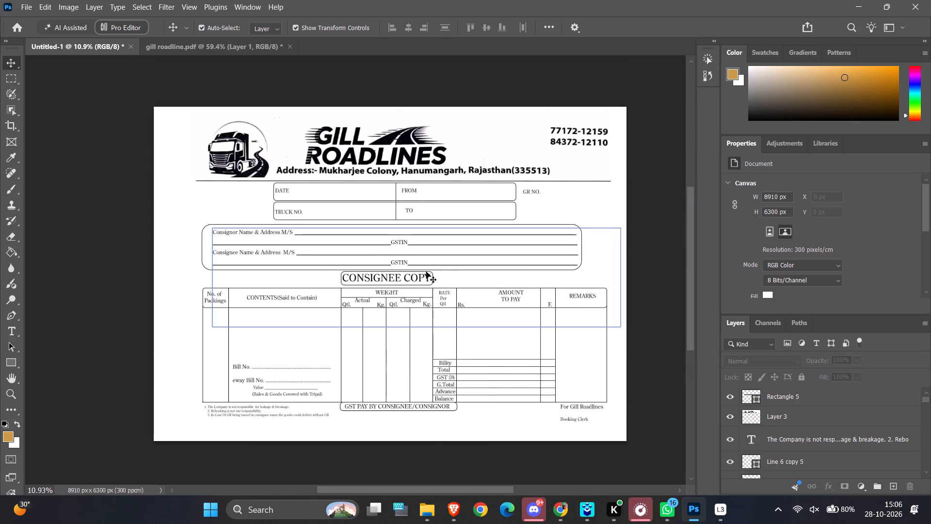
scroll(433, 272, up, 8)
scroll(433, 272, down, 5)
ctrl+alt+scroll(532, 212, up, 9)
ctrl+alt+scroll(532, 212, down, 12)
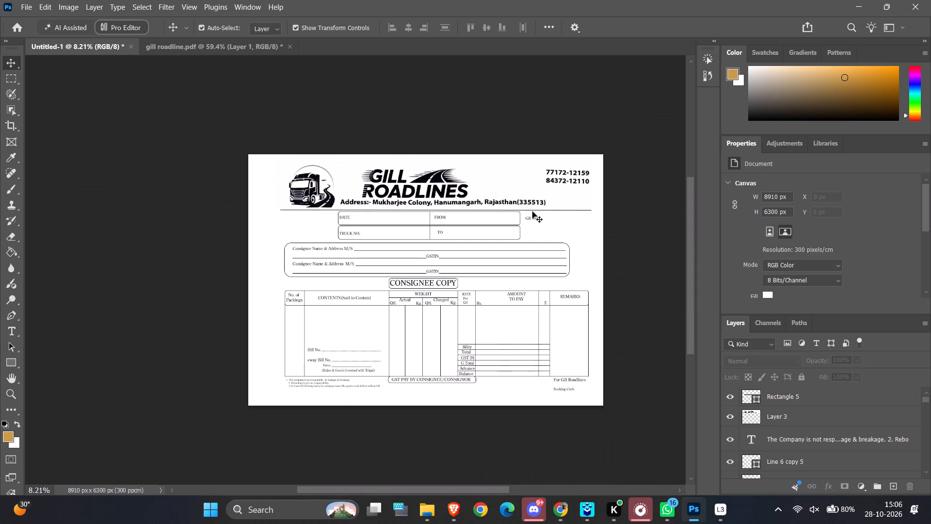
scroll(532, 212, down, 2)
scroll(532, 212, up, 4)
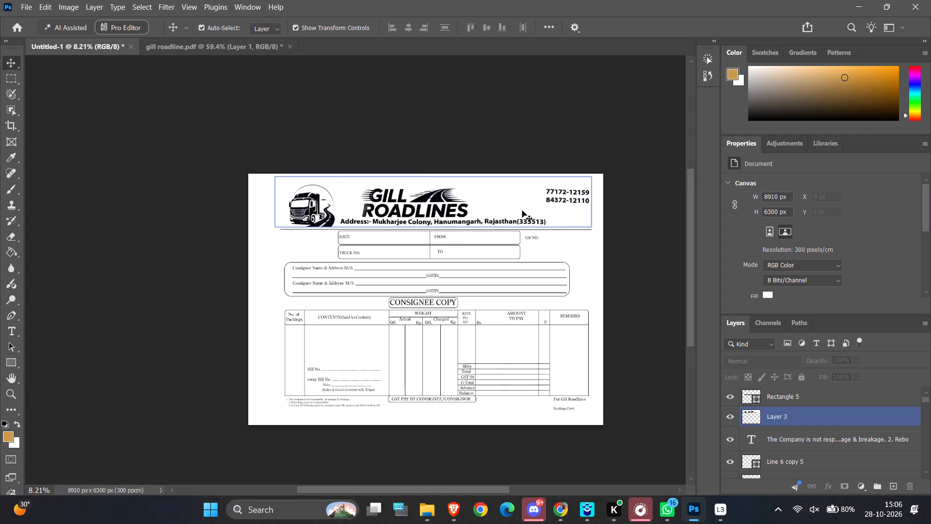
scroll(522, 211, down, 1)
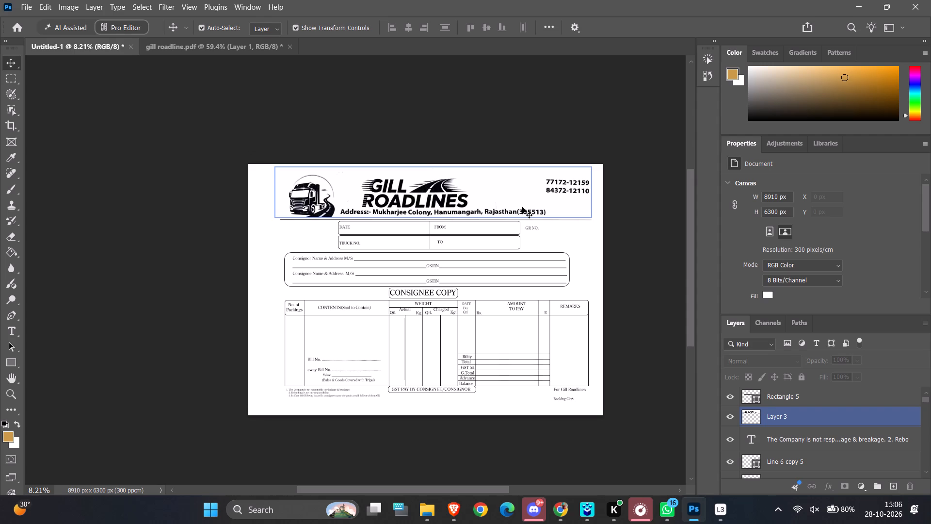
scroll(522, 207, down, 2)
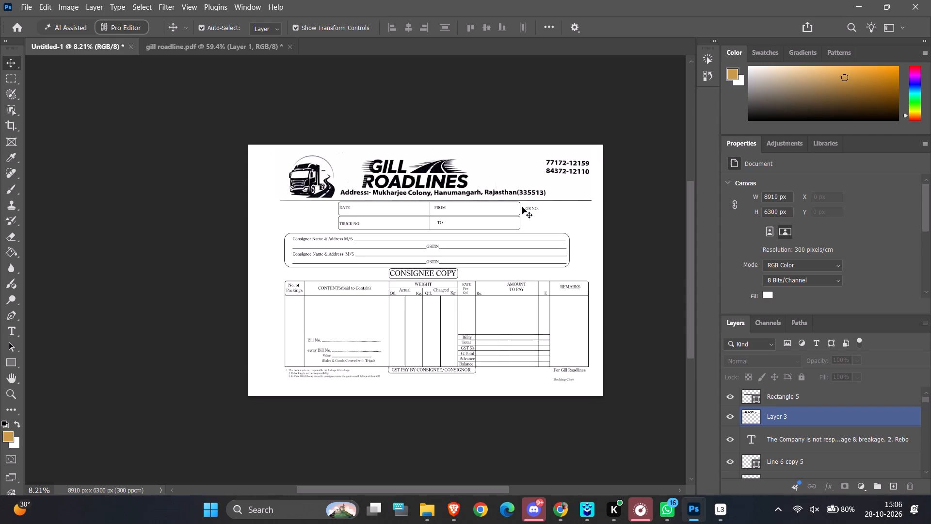
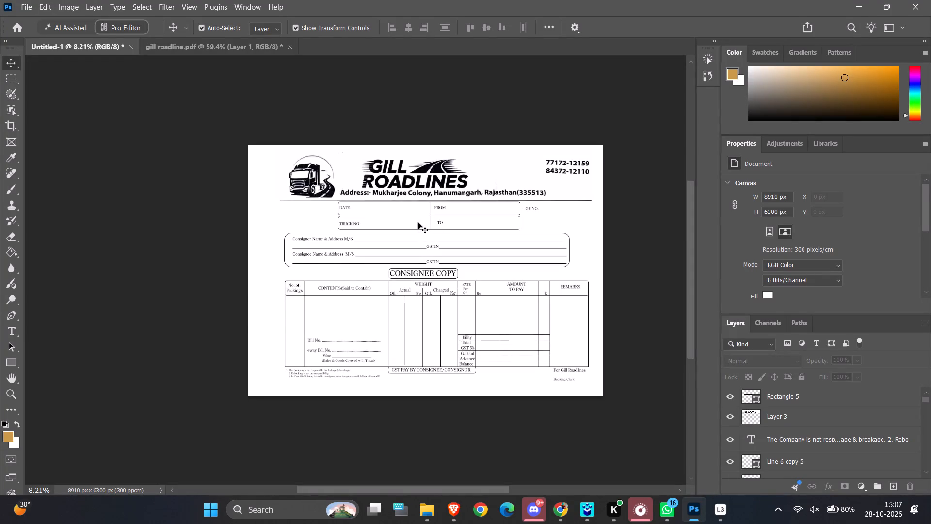
Examine the consignor and consignee lines, the weight columns and the amount table of the Gill Roadlines form.
scroll(377, 258, down, 2)
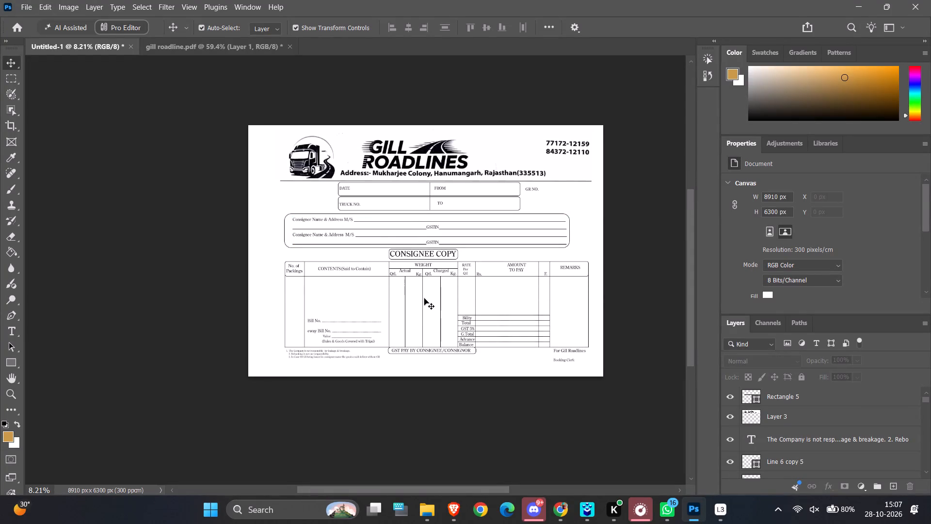
ctrl+scroll(441, 305, up, 4)
ctrl+alt+scroll(440, 305, up, 7)
scroll(500, 272, up, 5)
ctrl+scroll(500, 272, down, 4)
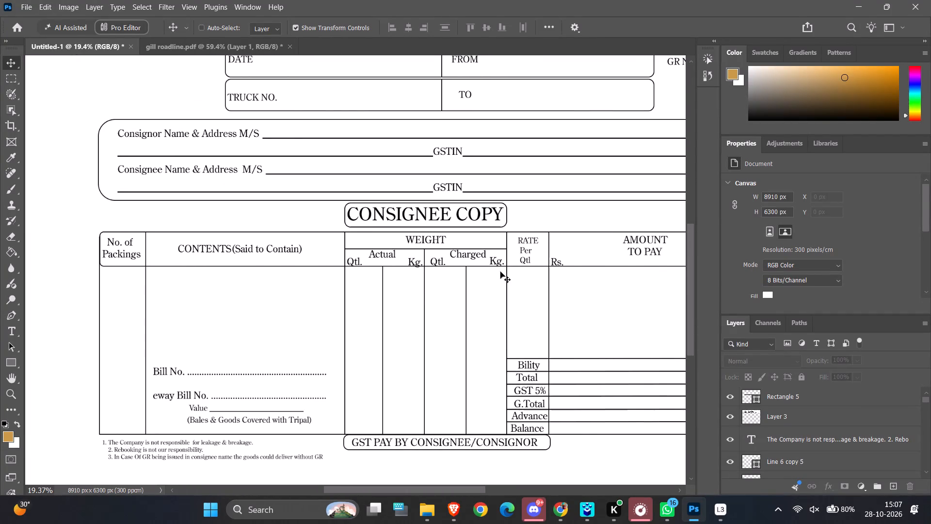
ctrl+scroll(500, 272, down, 12)
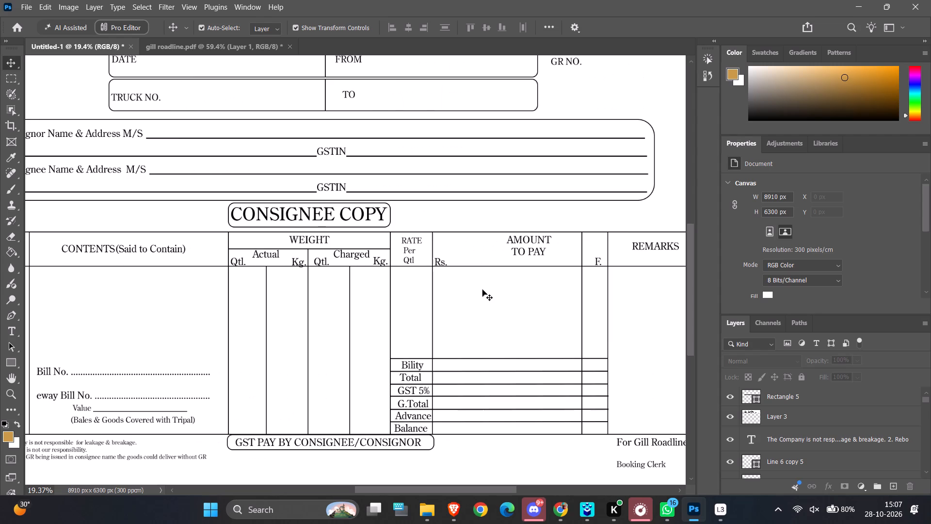
scroll(480, 288, down, 4)
scroll(480, 288, up, 5)
ctrl+scroll(480, 288, down, 6)
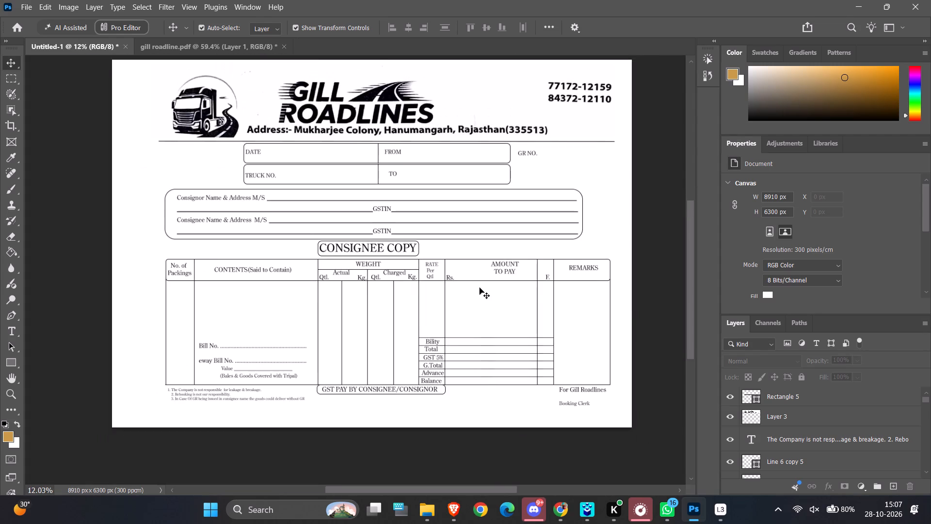
Examine the letterhead's address line and the GR No. area up close, and the overall form layout.
scroll(479, 288, up, 4)
ctrl+alt+scroll(602, 171, up, 19)
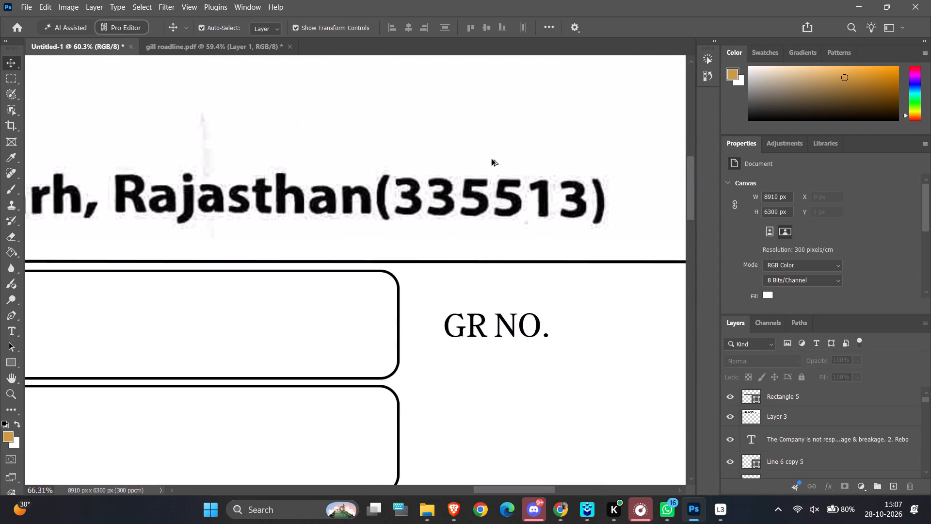
alt+scroll(481, 213, down, 2)
ctrl+alt+scroll(214, 185, up, 6)
ctrl+alt+scroll(208, 155, down, 11)
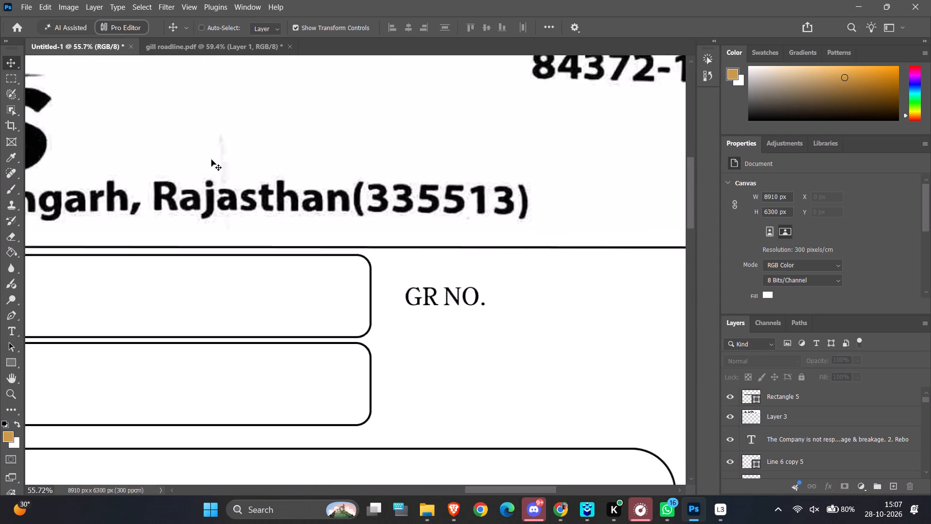
ctrl+alt+scroll(211, 160, down, 11)
ctrl+scroll(214, 203, up, 20)
ctrl+scroll(214, 203, up, 9)
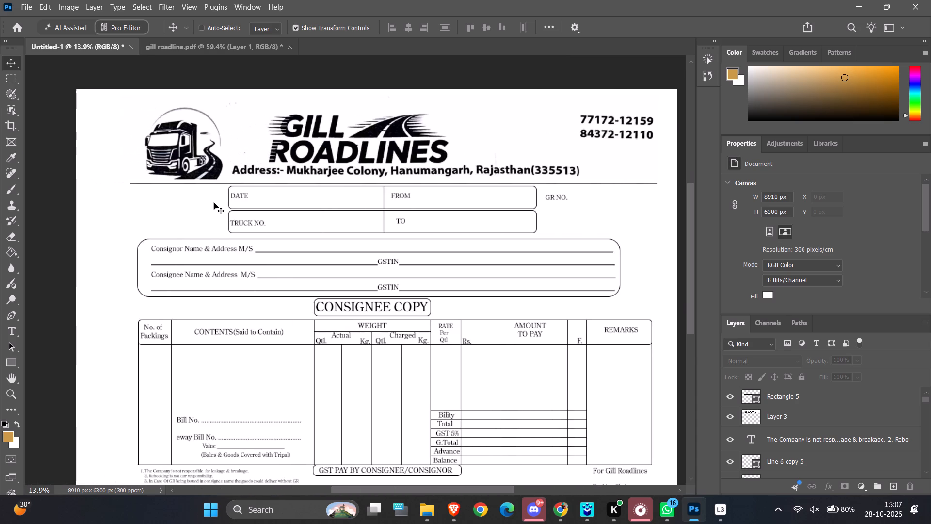
ctrl+alt+scroll(214, 203, up, 1)
ctrl+alt+scroll(214, 203, down, 7)
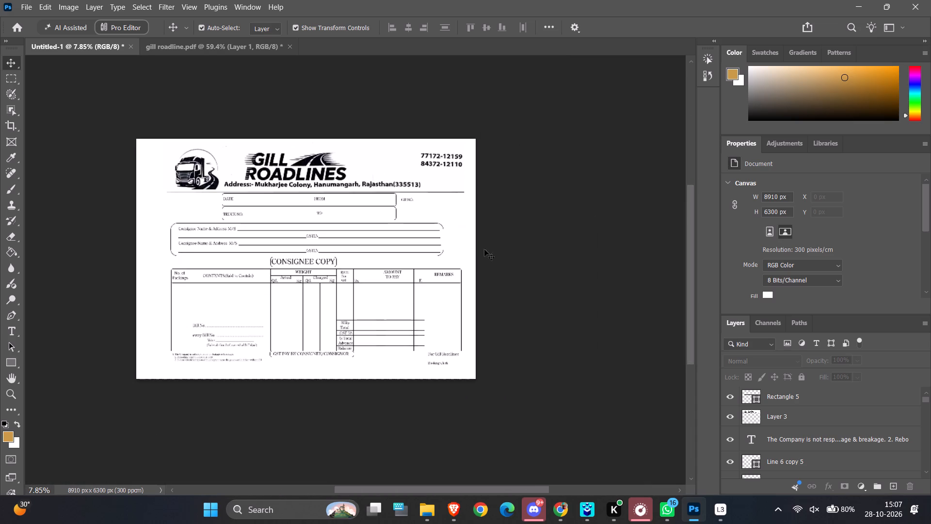
click(488, 251)
scroll(389, 505, down, 5)
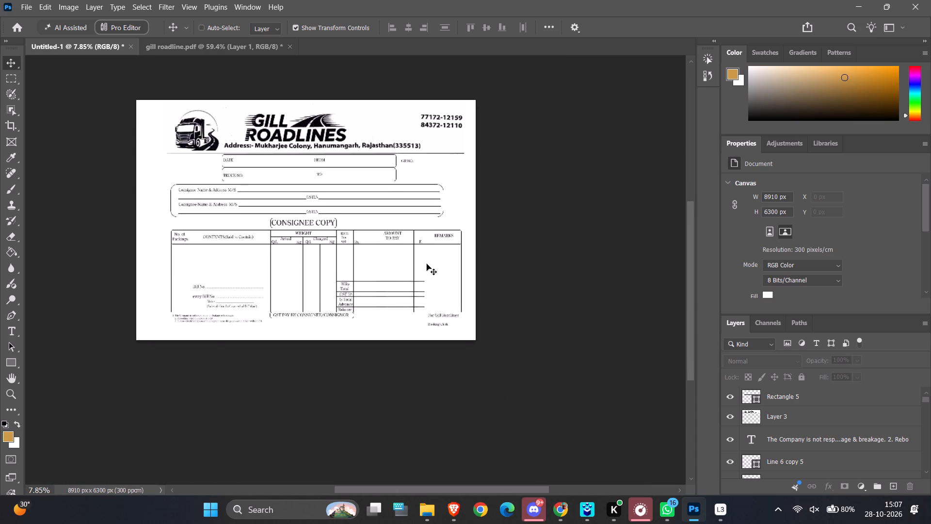
Shorten the table's bottom line to about 7618 px so its left end sits flush with the outer edge of the left border.
ctrl+scroll(463, 307, up, 7)
ctrl+alt+scroll(336, 282, up, 6)
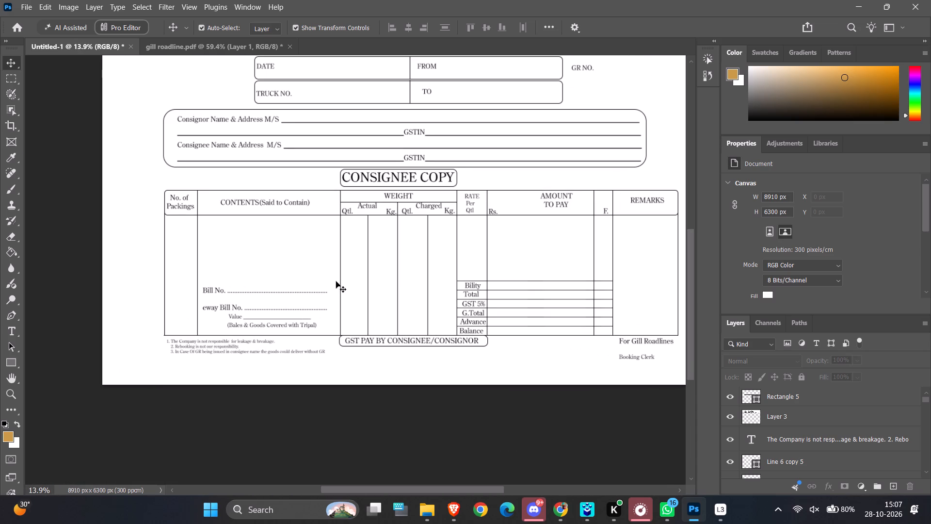
ctrl+scroll(336, 281, up, 5)
ctrl+scroll(336, 281, down, 7)
ctrl+alt+scroll(156, 320, up, 7)
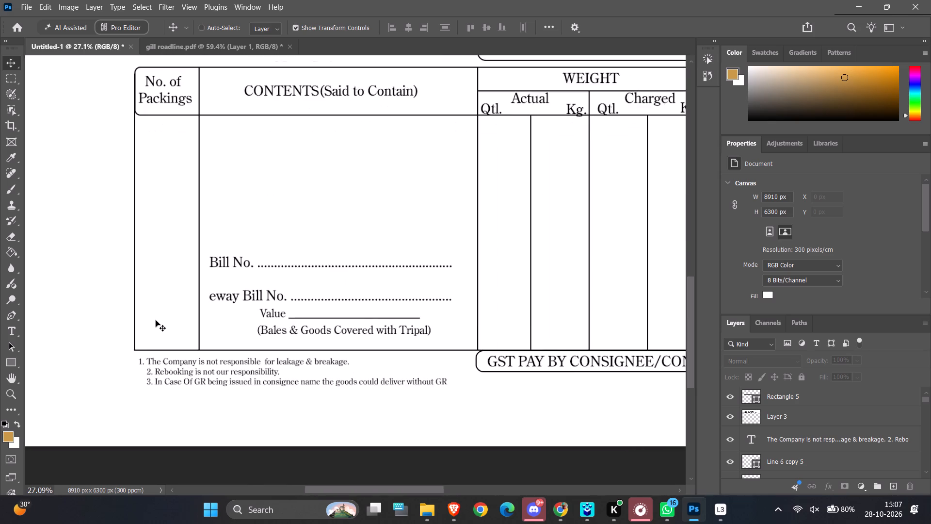
ctrl+alt+scroll(156, 320, up, 20)
scroll(156, 320, down, 13)
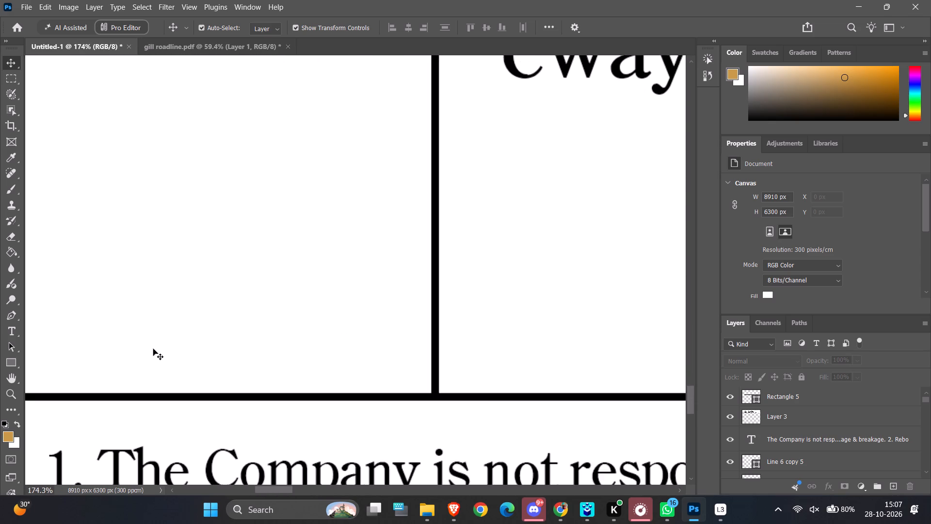
ctrl+scroll(148, 351, up, 8)
ctrl+scroll(120, 392, up, 5)
ctrl+alt+scroll(140, 392, up, 15)
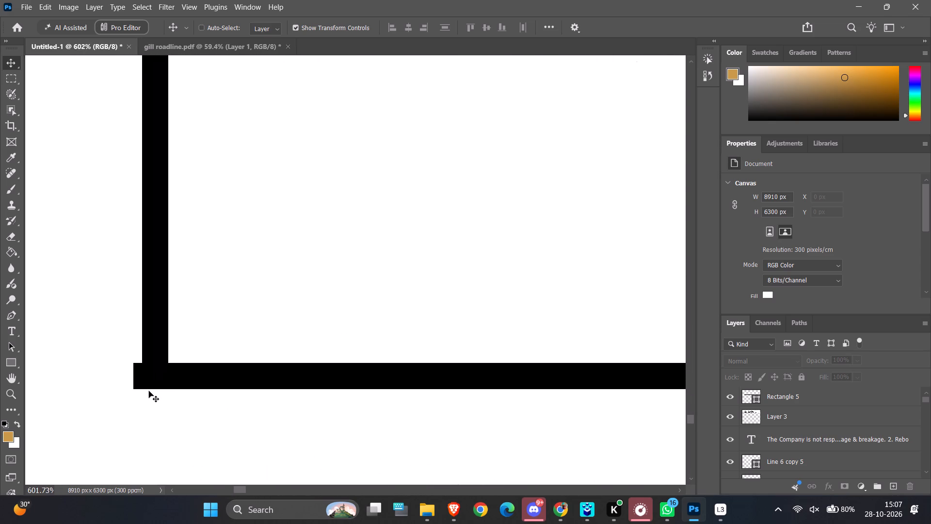
ctrl+alt+scroll(149, 391, up, 4)
click(149, 378)
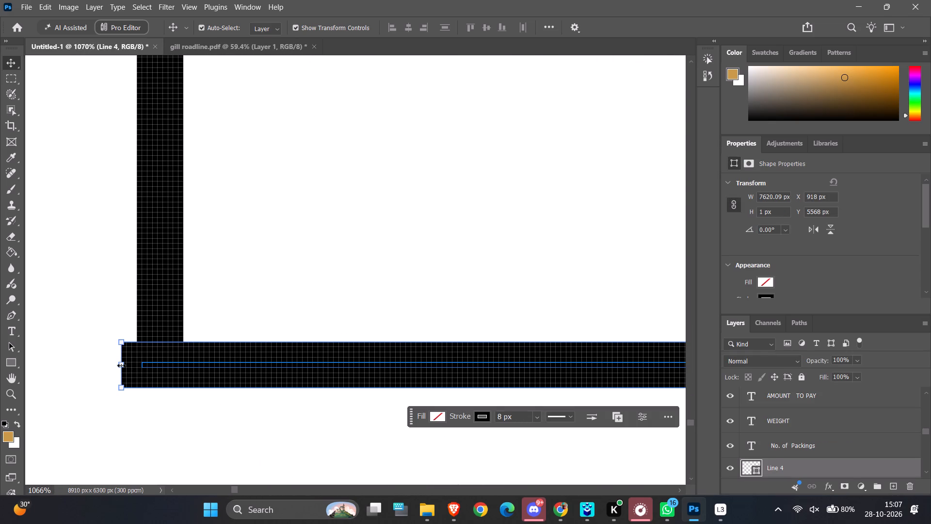
drag(121, 365, 141, 366)
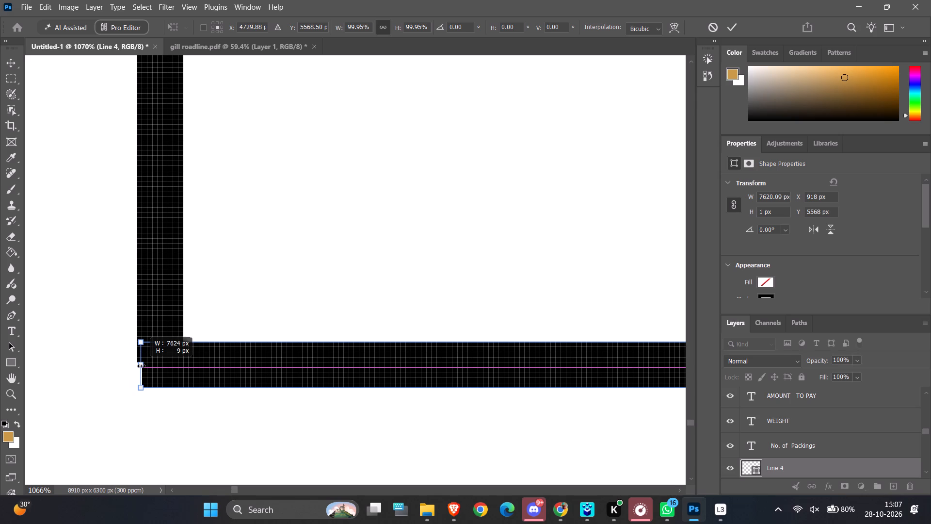
drag(141, 366, 134, 366)
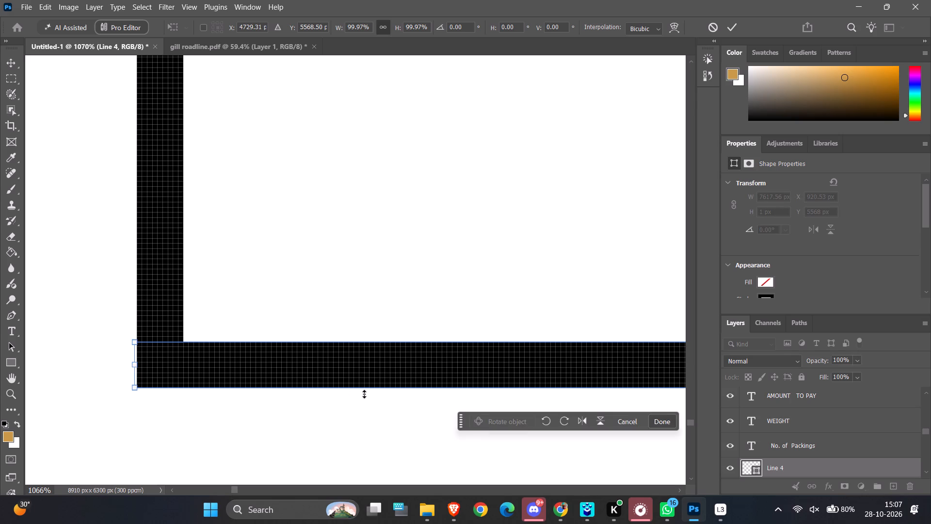
click(6, 54)
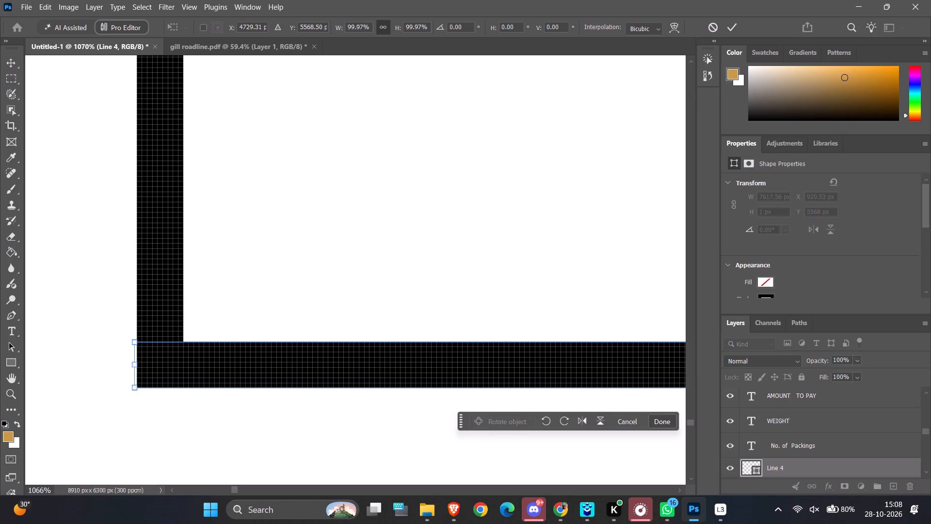
click(6, 55)
click(313, 174)
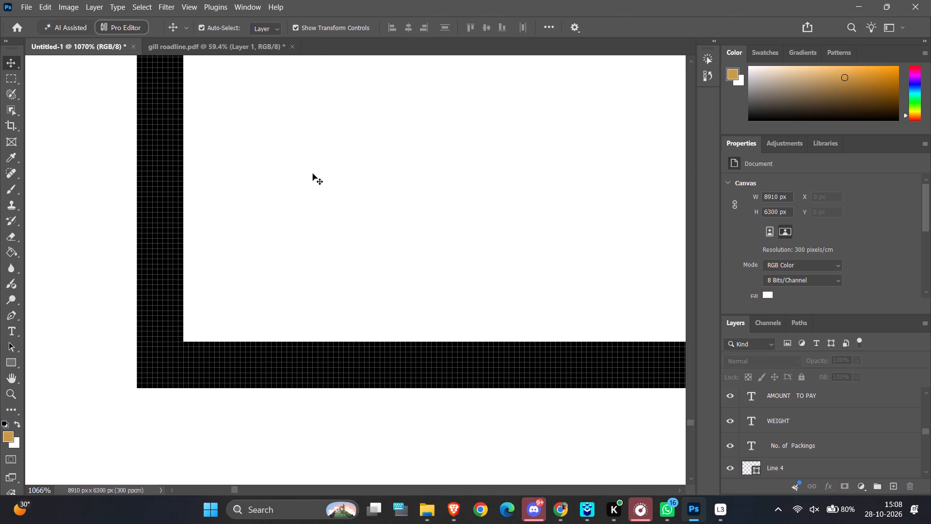
ctrl+scroll(313, 174, down, 7)
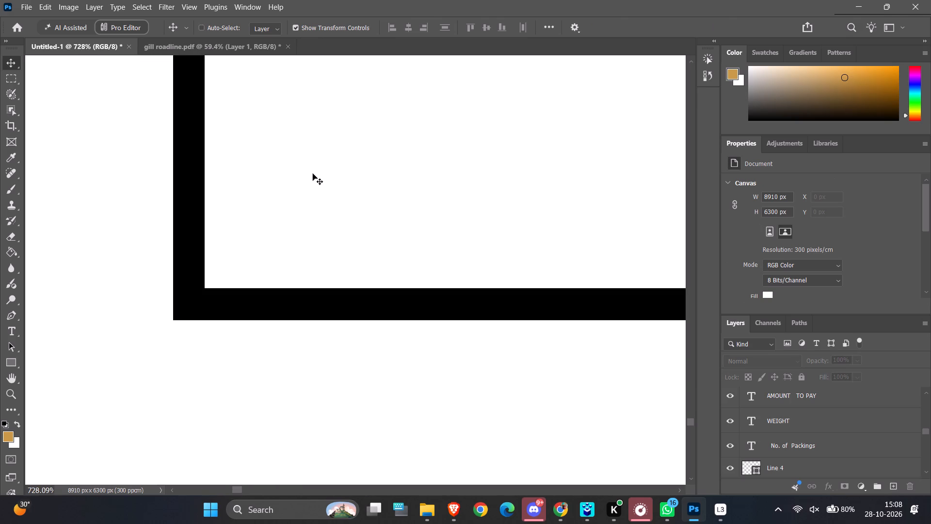
ctrl+alt+scroll(313, 174, down, 13)
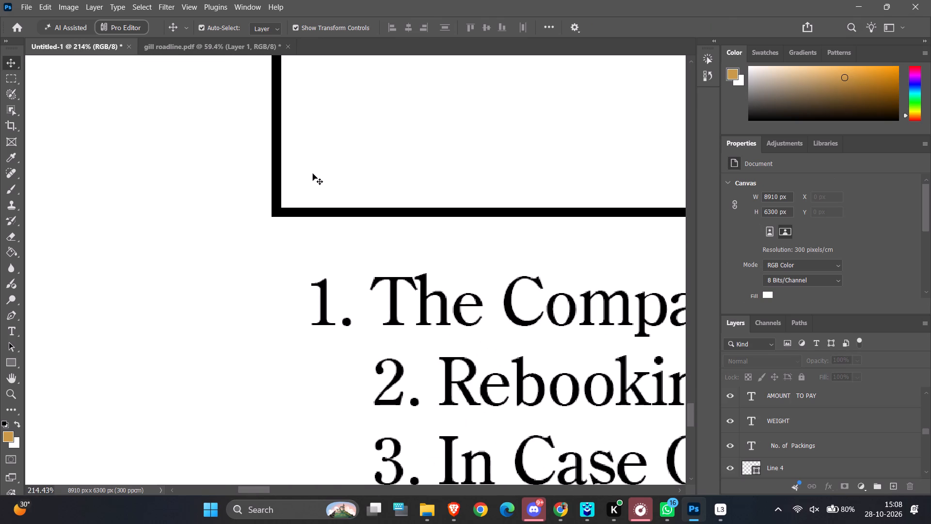
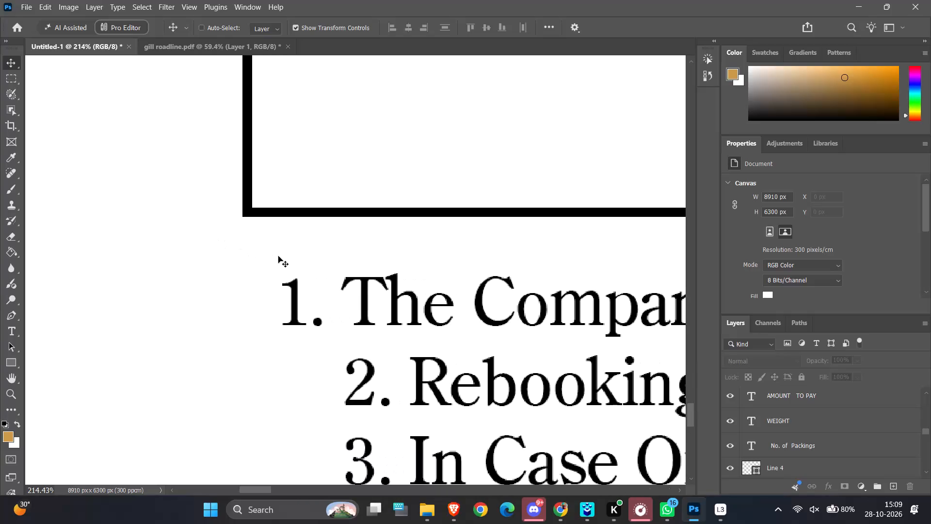
Shorten the table's bottom line to about 7617 px so its right end sits flush with the outer edge of the right border.
ctrl+alt+scroll(278, 256, down, 20)
ctrl+alt+scroll(278, 256, down, 5)
ctrl+alt+scroll(253, 258, up, 2)
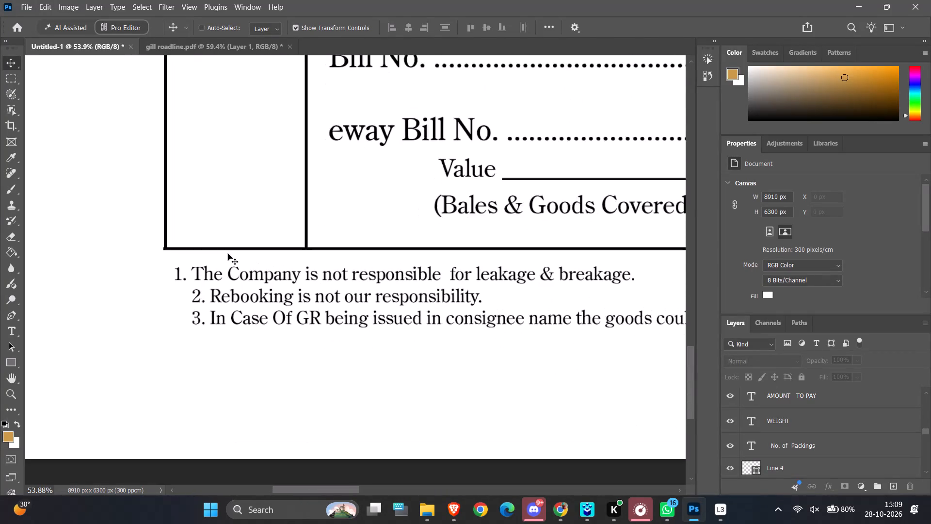
ctrl+alt+scroll(228, 254, up, 12)
ctrl+alt+scroll(169, 250, down, 20)
ctrl+alt+scroll(169, 250, down, 6)
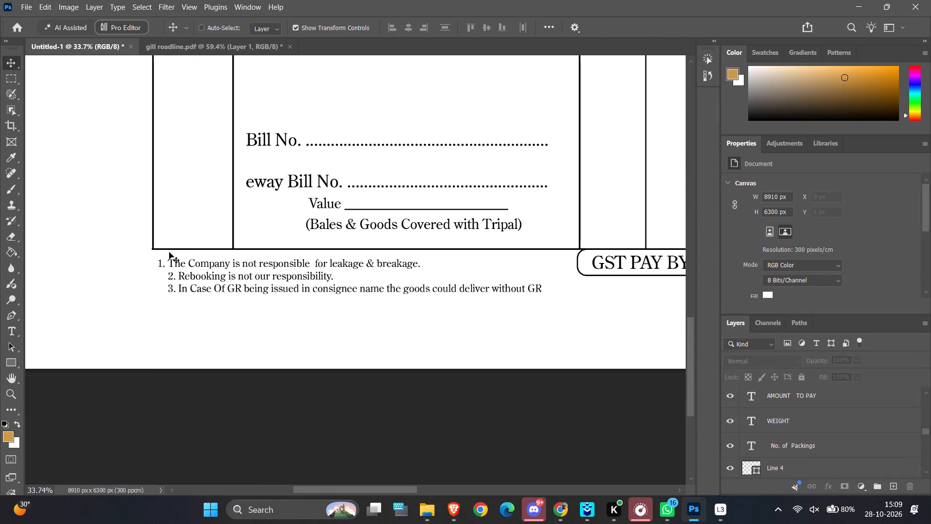
scroll(169, 252, down, 2)
click(170, 297)
ctrl+alt+scroll(170, 297, down, 13)
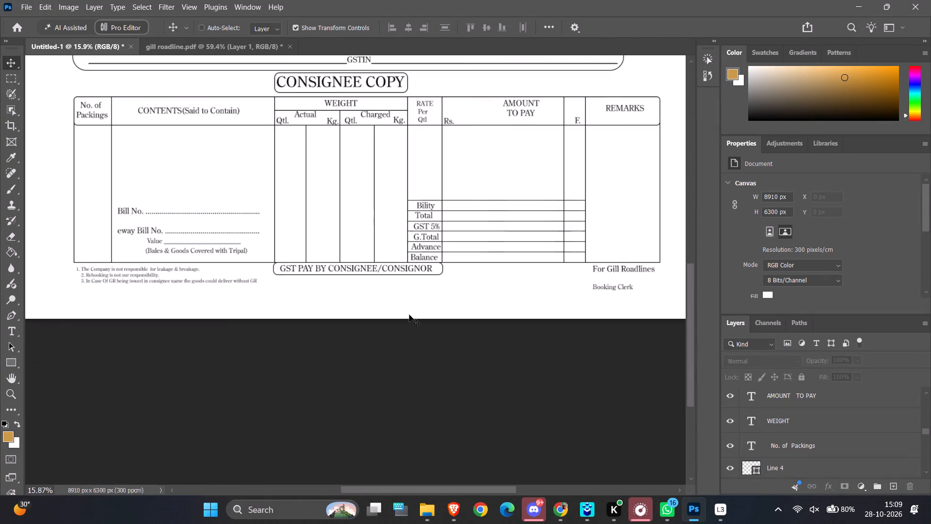
ctrl+alt+scroll(608, 270, up, 12)
ctrl+scroll(608, 270, down, 15)
ctrl+alt+scroll(639, 264, up, 2)
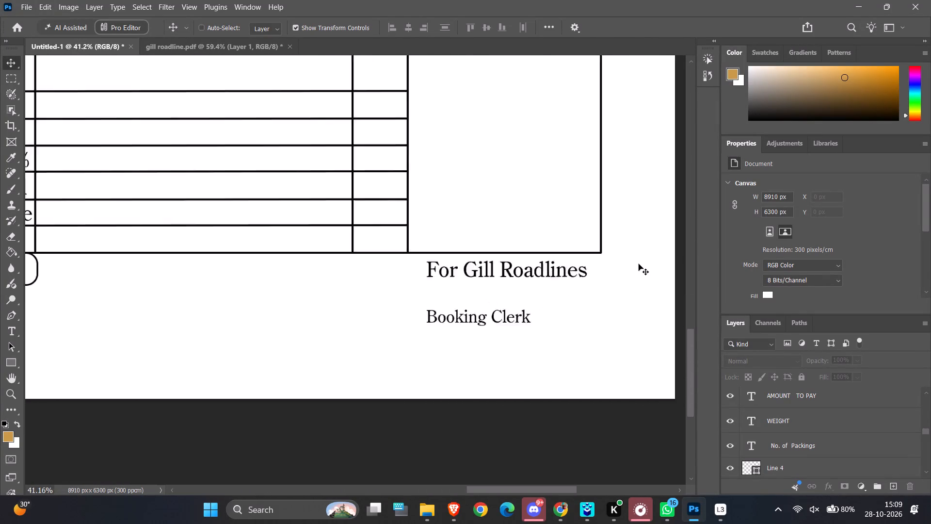
ctrl+alt+scroll(639, 264, up, 20)
ctrl+alt+scroll(639, 264, up, 20)
ctrl+alt+scroll(639, 264, up, 2)
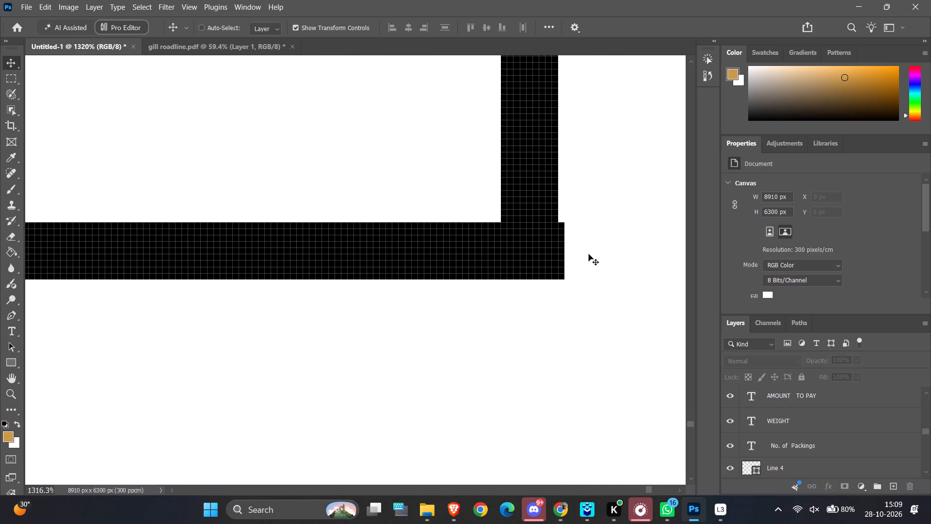
ctrl+alt+scroll(589, 254, up, 3)
click(555, 255)
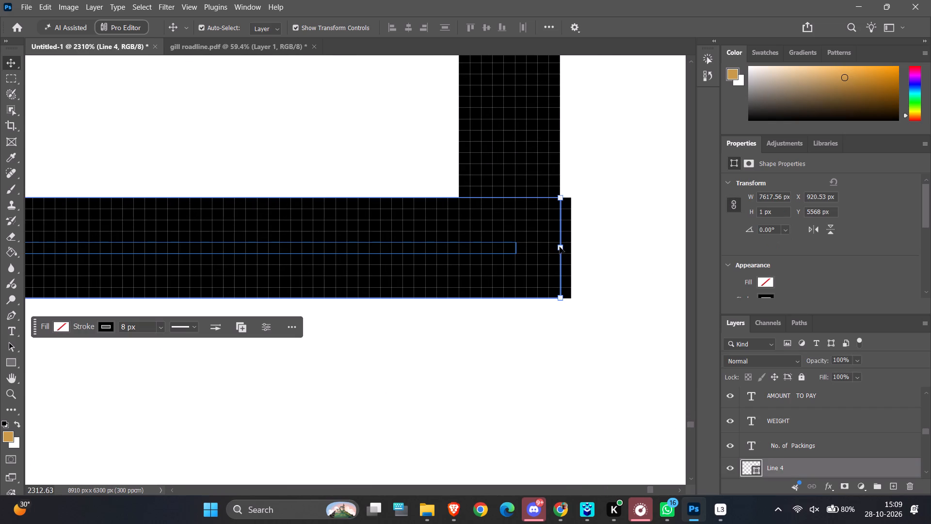
drag(565, 250, 552, 253)
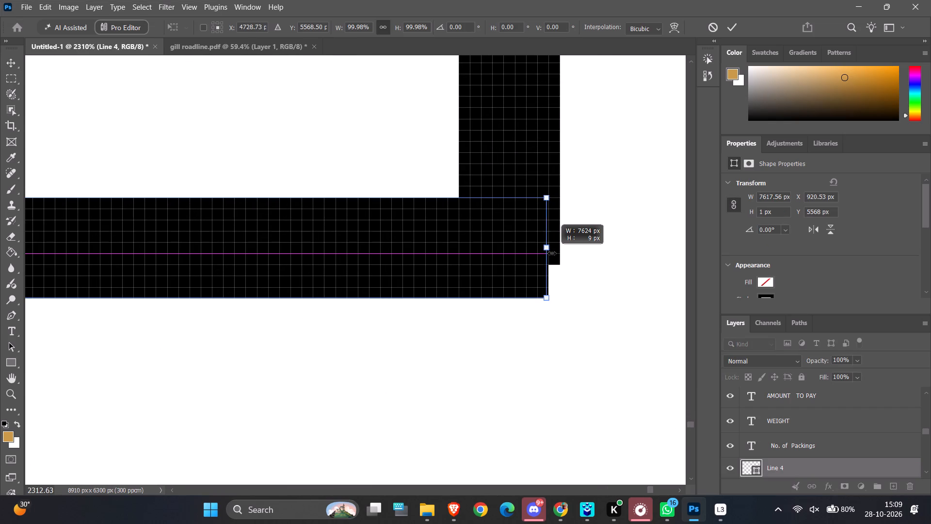
drag(552, 253, 557, 253)
click(610, 248)
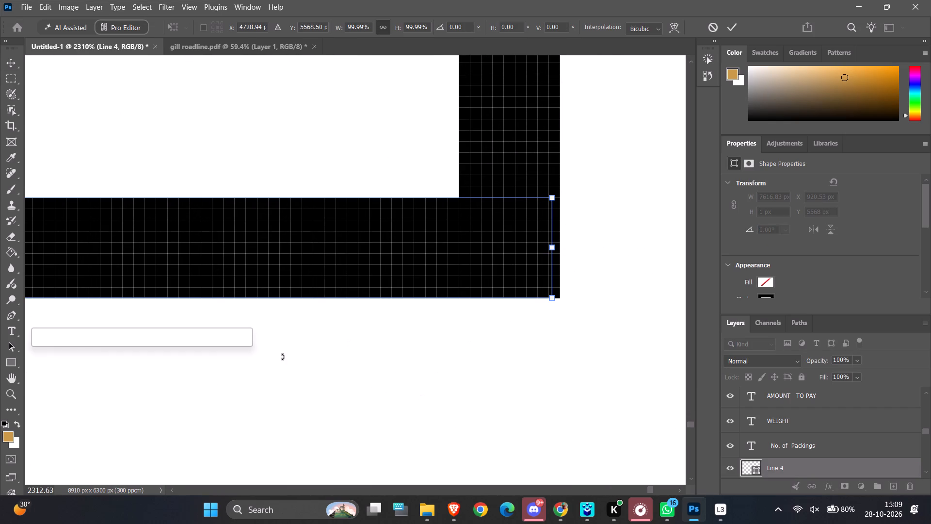
click(235, 336)
click(335, 402)
Examine the table's bottom corners, the terms below it, and the overall layout of the Gill Roadlines form.
ctrl+alt+scroll(335, 401, up, 1)
ctrl+alt+scroll(335, 401, down, 9)
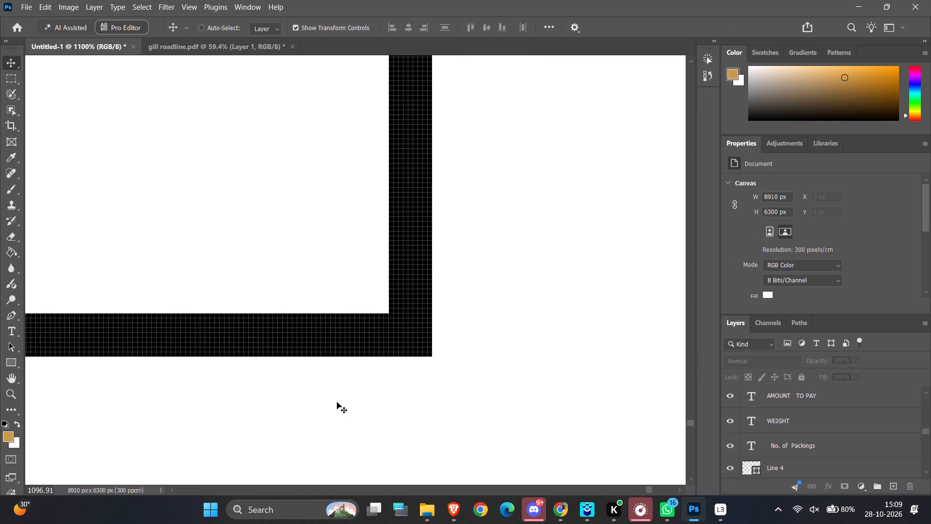
ctrl+alt+scroll(337, 402, down, 20)
ctrl+alt+scroll(337, 402, down, 20)
ctrl+alt+scroll(337, 402, down, 3)
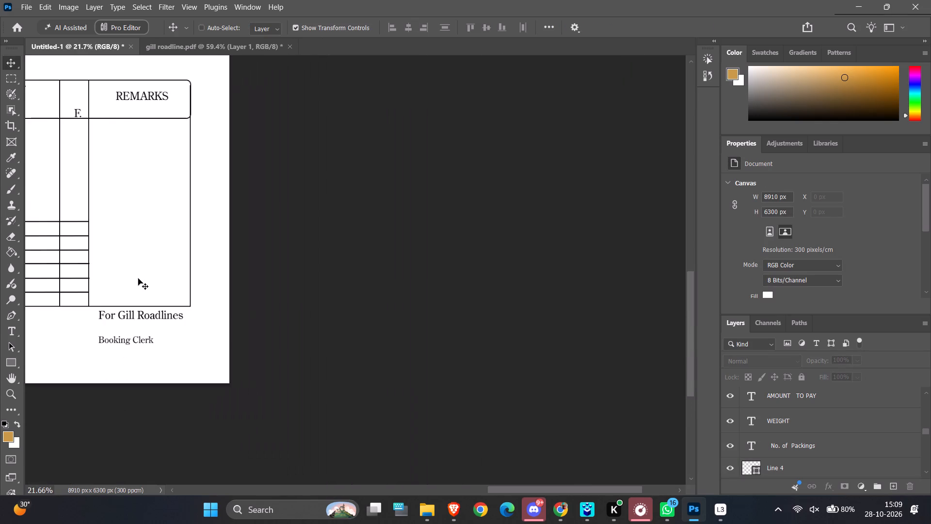
ctrl+scroll(138, 278, up, 20)
ctrl+scroll(138, 278, up, 20)
ctrl+scroll(138, 278, up, 10)
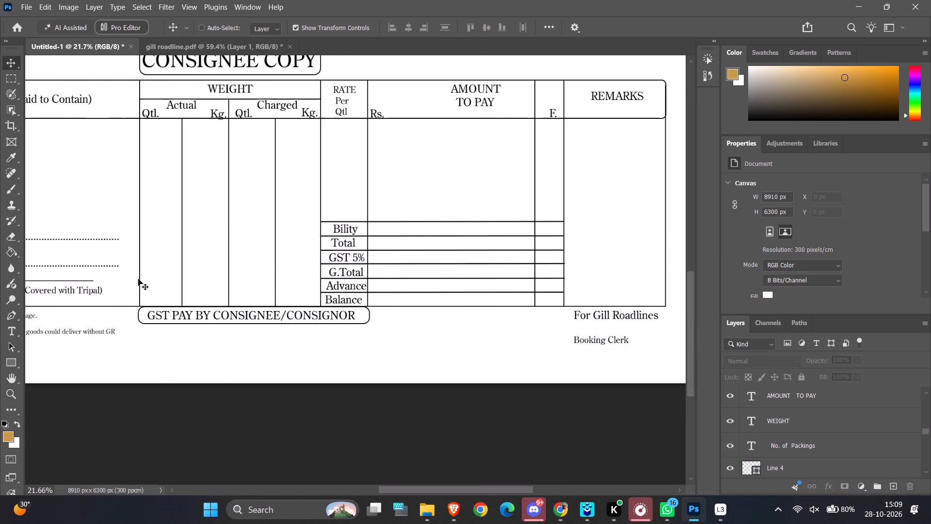
ctrl+scroll(138, 279, up, 20)
ctrl+scroll(138, 279, up, 3)
ctrl+alt+scroll(138, 279, down, 2)
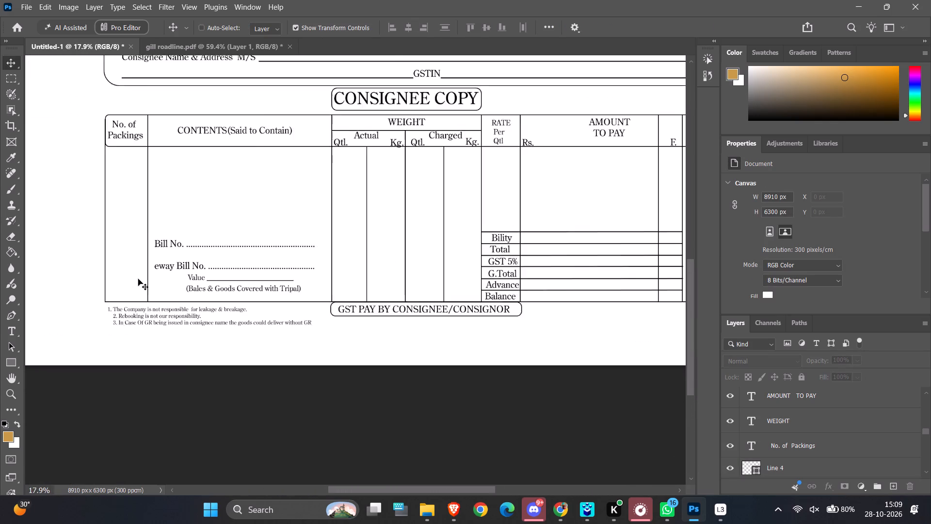
ctrl+alt+scroll(138, 279, down, 1)
ctrl+alt+scroll(179, 353, up, 5)
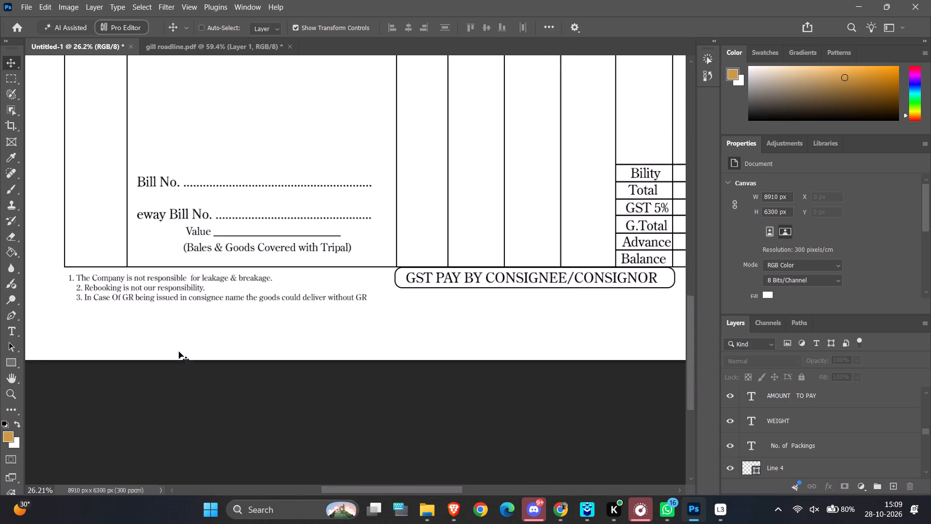
ctrl+alt+scroll(119, 283, up, 2)
ctrl+alt+scroll(118, 283, down, 5)
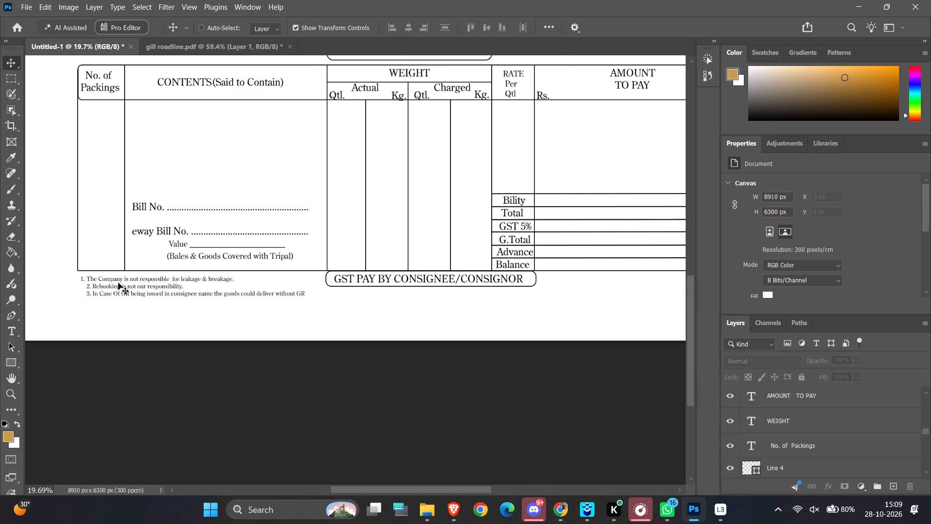
scroll(118, 283, down, 1)
scroll(118, 283, up, 5)
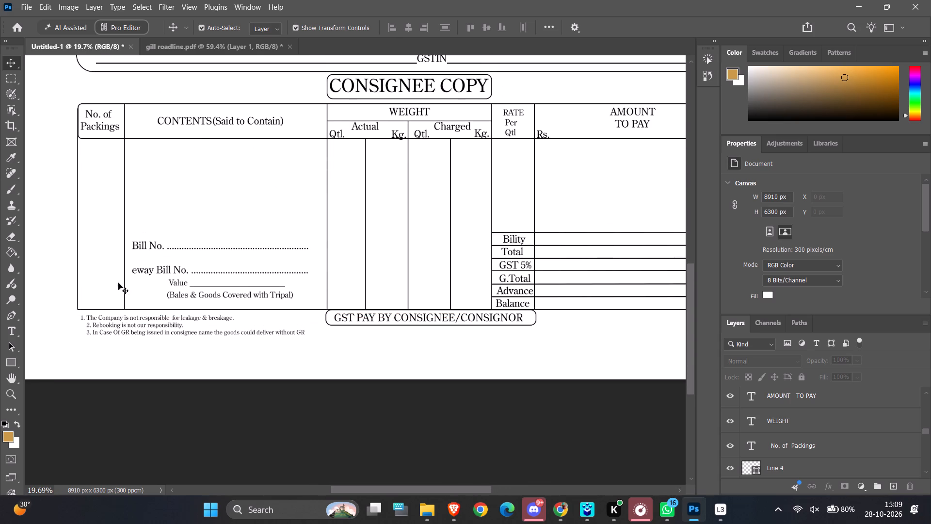
scroll(296, 285, up, 7)
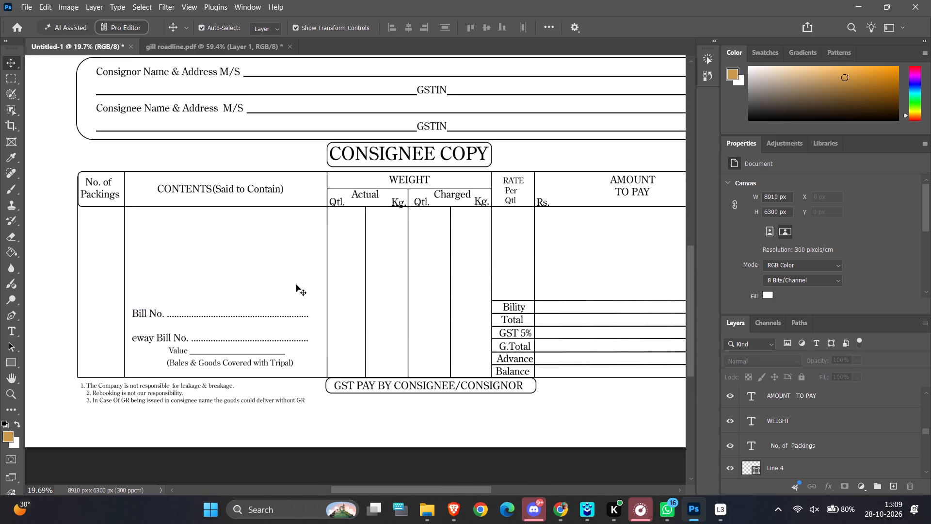
ctrl+alt+scroll(296, 285, down, 4)
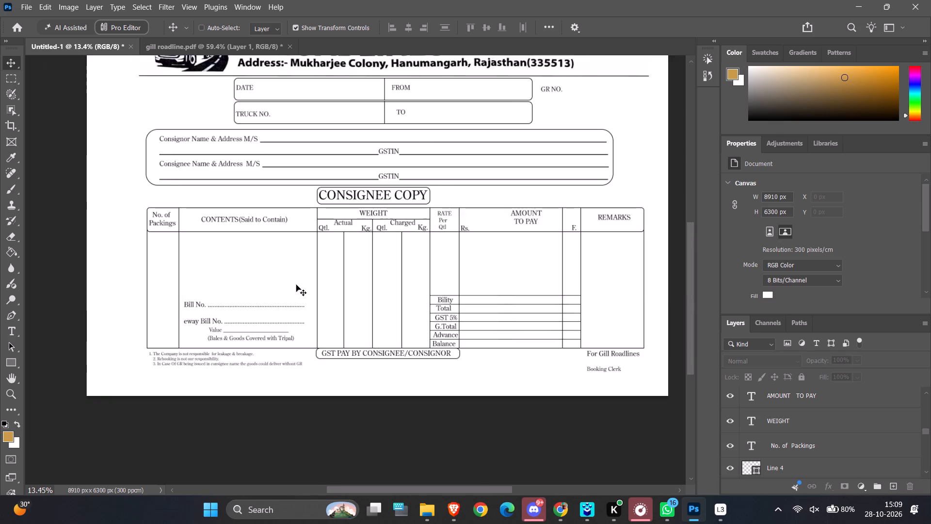
ctrl+alt+scroll(296, 285, down, 6)
scroll(286, 126, up, 1)
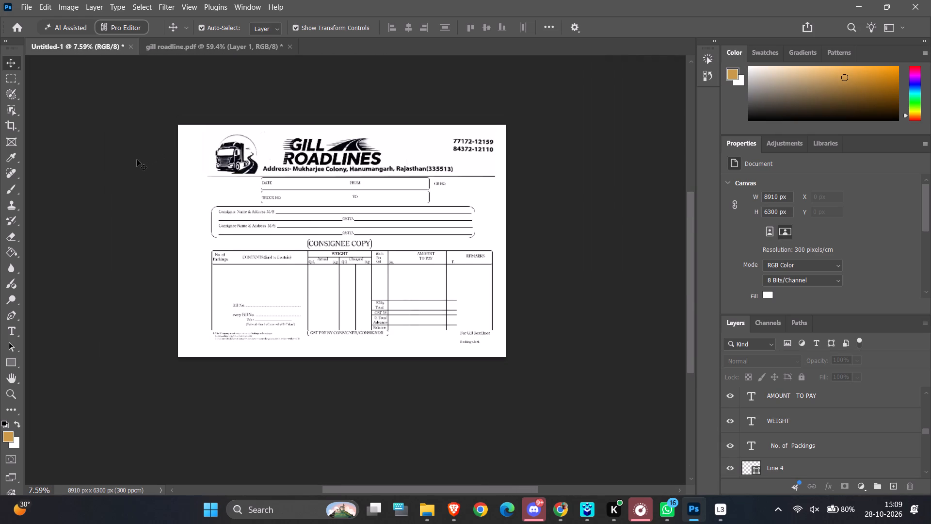
click(137, 160)
Switch to the scanned gill roadline.pdf and examine its letterhead, handwritten consignor lines and GR No. area.
click(187, 51)
ctrl+alt+scroll(431, 180, down, 4)
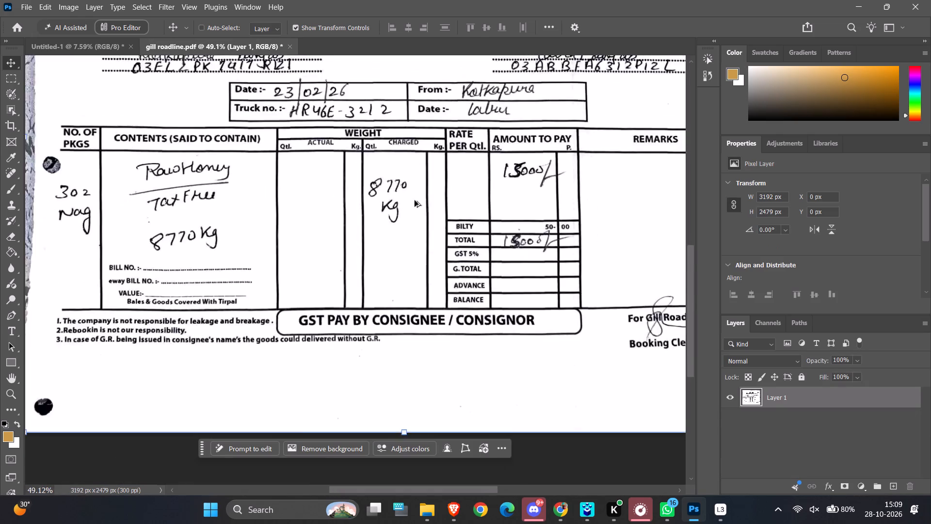
ctrl+alt+scroll(415, 200, down, 4)
alt+scroll(411, 206, down, 1)
scroll(408, 181, up, 4)
ctrl+alt+scroll(408, 180, up, 2)
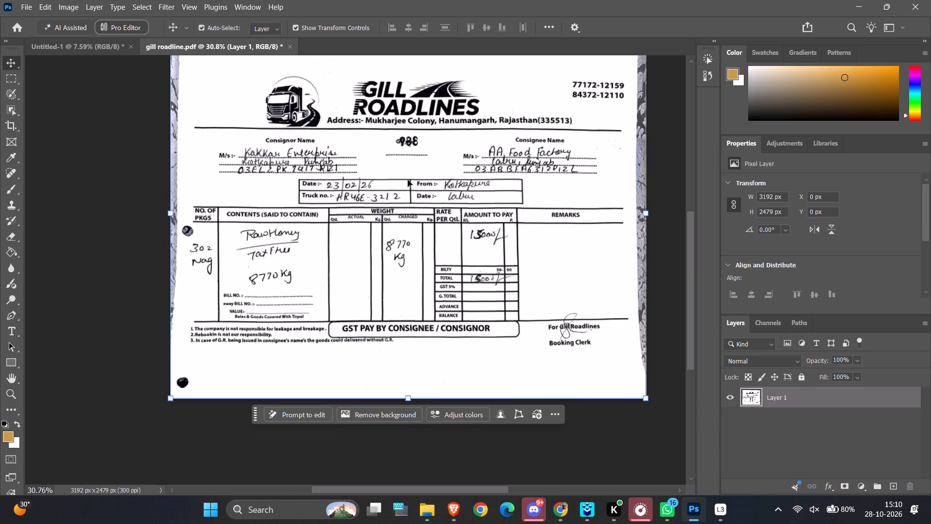
ctrl+alt+scroll(385, 177, up, 2)
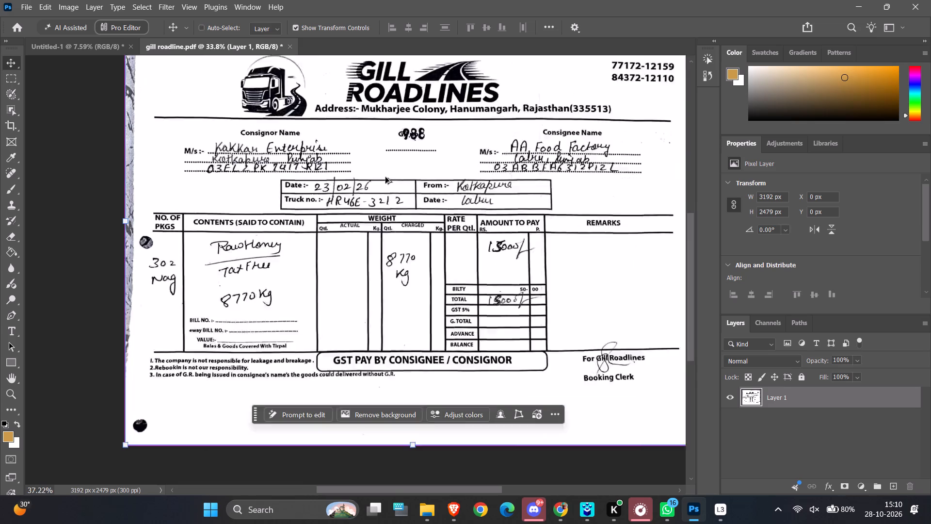
ctrl+alt+scroll(385, 177, up, 9)
ctrl+alt+scroll(186, 254, up, 11)
ctrl+alt+scroll(158, 156, up, 6)
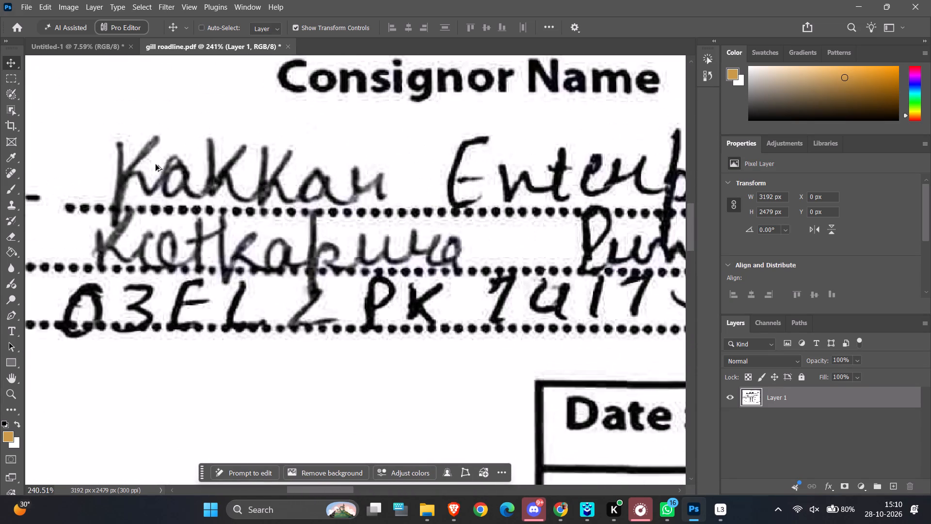
ctrl+alt+scroll(118, 215, up, 10)
ctrl+alt+scroll(158, 223, down, 4)
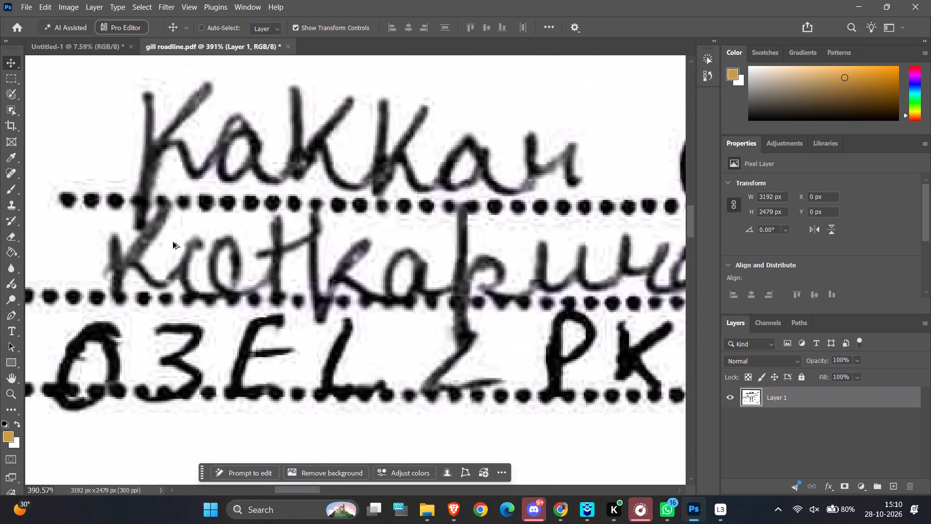
ctrl+alt+scroll(173, 242, down, 7)
scroll(294, 240, down, 5)
ctrl+alt+scroll(294, 241, down, 14)
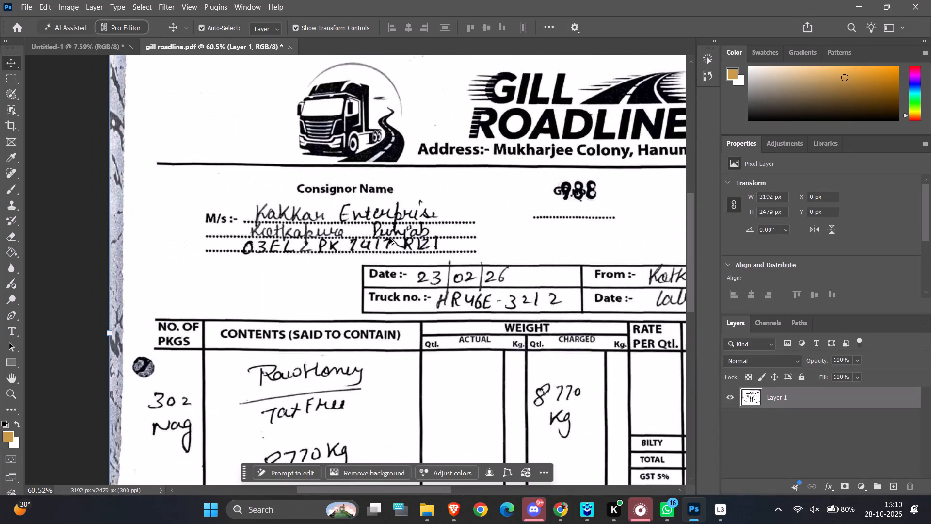
scroll(465, 202, down, 1)
ctrl+alt+scroll(466, 201, down, 1)
ctrl+alt+scroll(603, 186, up, 18)
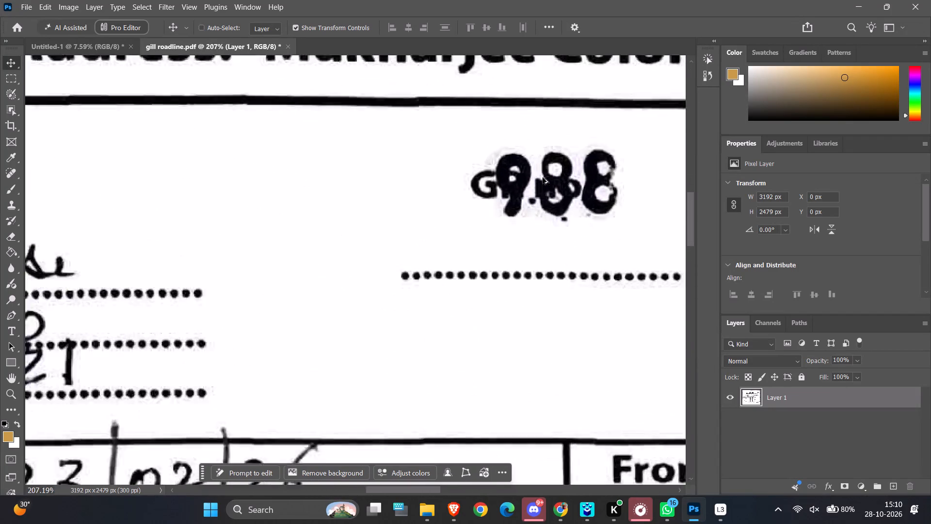
ctrl+alt+scroll(543, 178, up, 9)
ctrl+alt+scroll(516, 171, down, 20)
ctrl+alt+scroll(516, 171, down, 11)
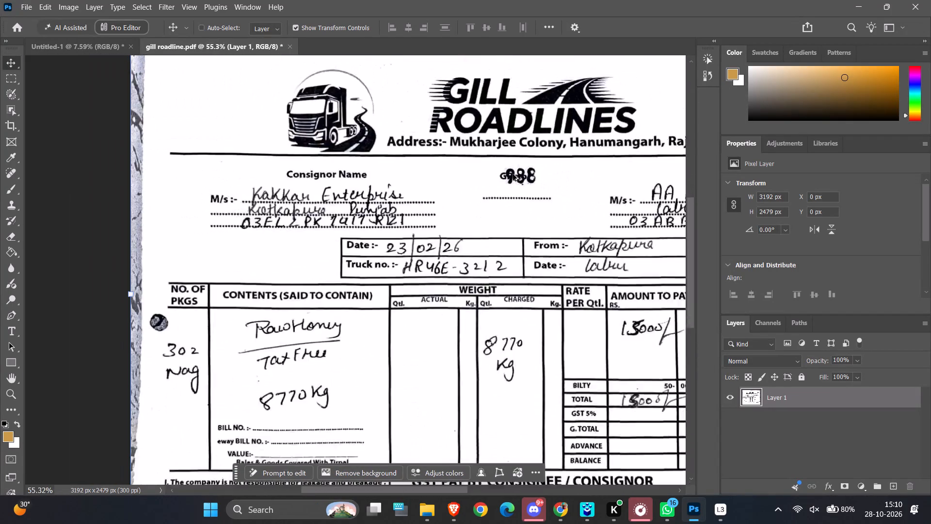
Examine the scanned form's packages and contents columns, and its overall table layout.
ctrl+alt+scroll(513, 174, down, 2)
ctrl+alt+scroll(518, 326, up, 6)
ctrl+alt+scroll(98, 236, up, 6)
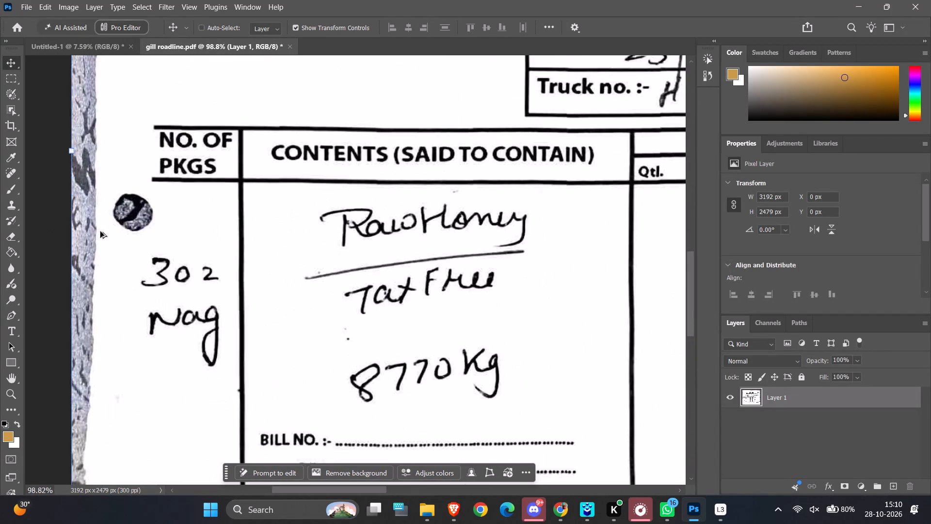
ctrl+alt+scroll(100, 231, up, 1)
ctrl+alt+scroll(264, 298, up, 5)
ctrl+alt+scroll(214, 295, down, 18)
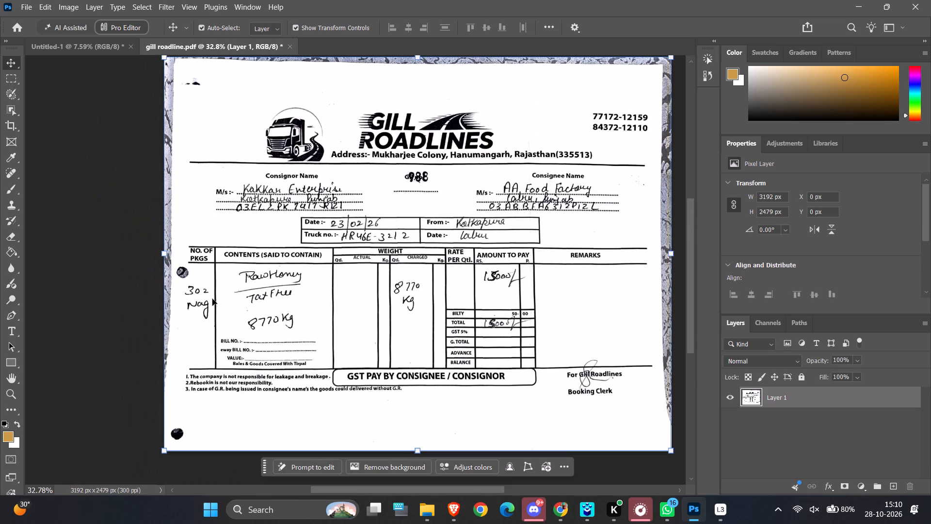
ctrl+scroll(338, 298, down, 11)
scroll(354, 224, down, 5)
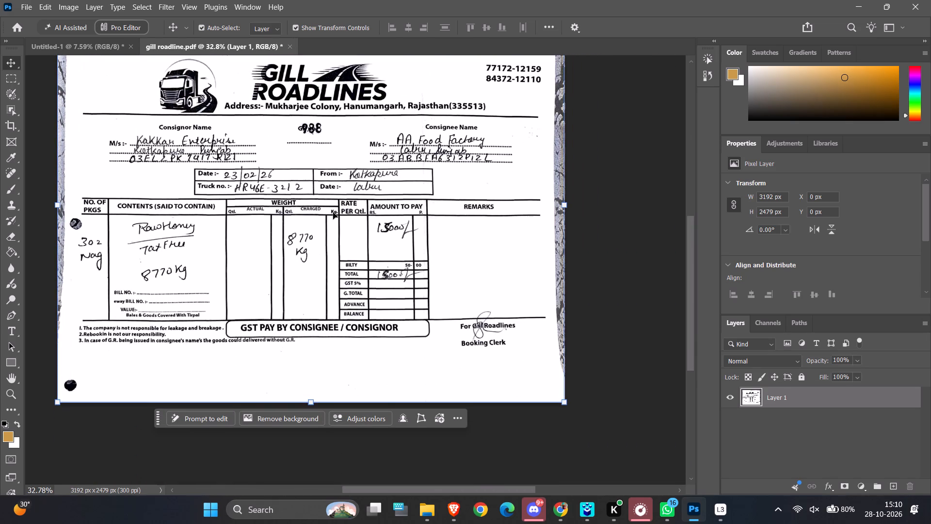
scroll(482, 330, down, 6)
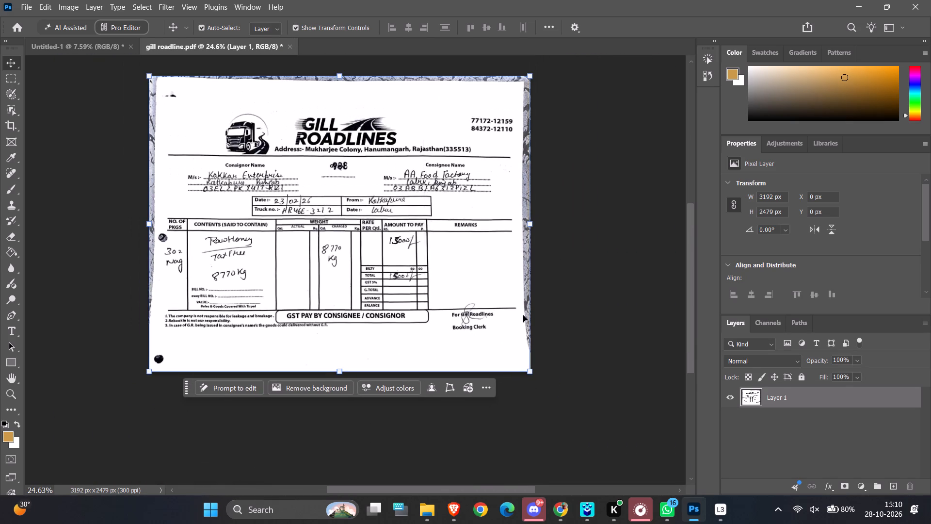
scroll(525, 311, up, 7)
click(580, 310)
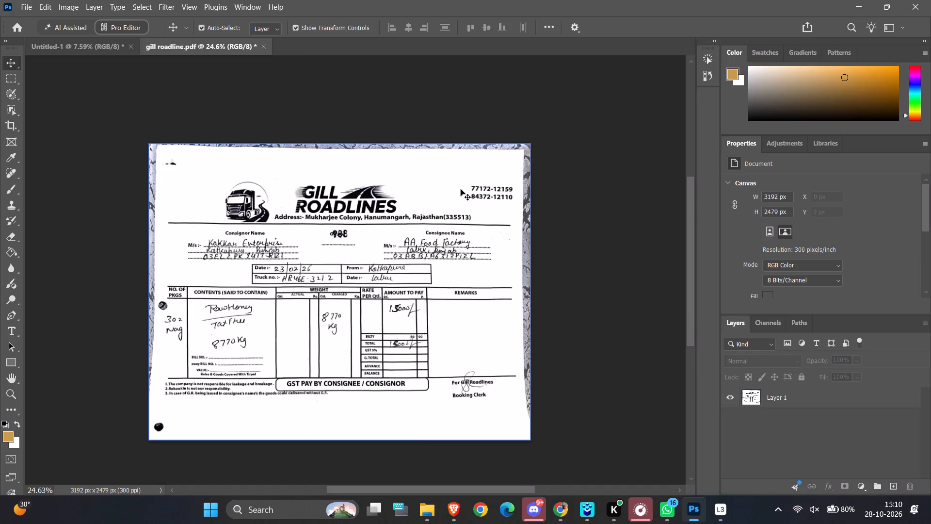
Switch to Loggy3 and review the October 2026 recording sessions, including those for 7 October.
click(717, 514)
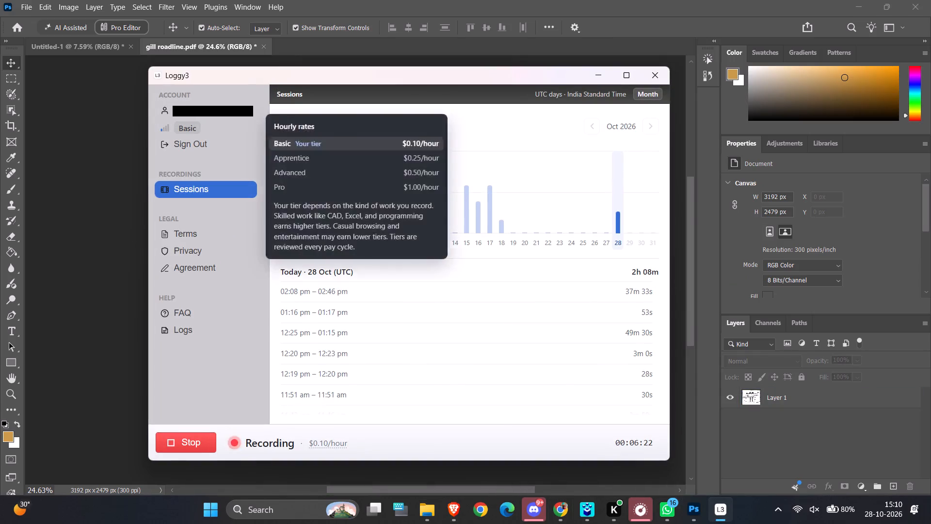
click(208, 108)
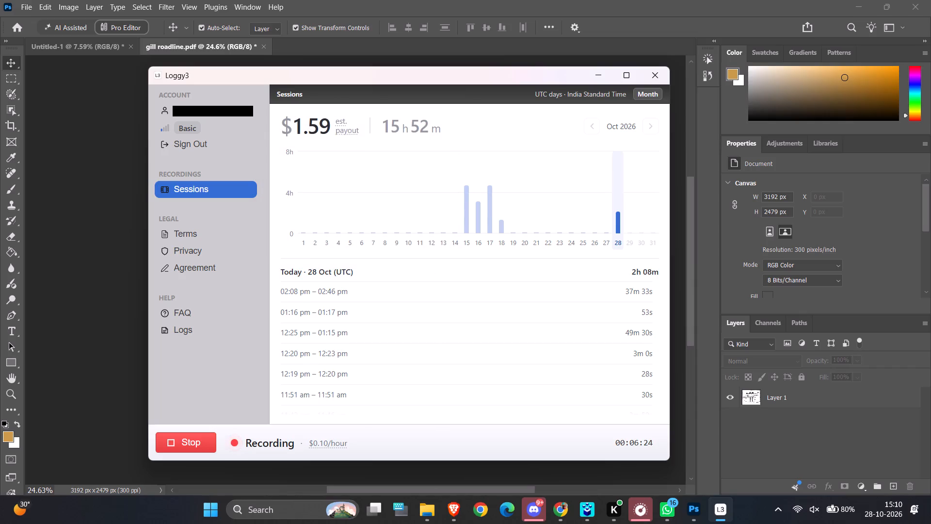
scroll(539, 354, down, 4)
scroll(392, 395, up, 15)
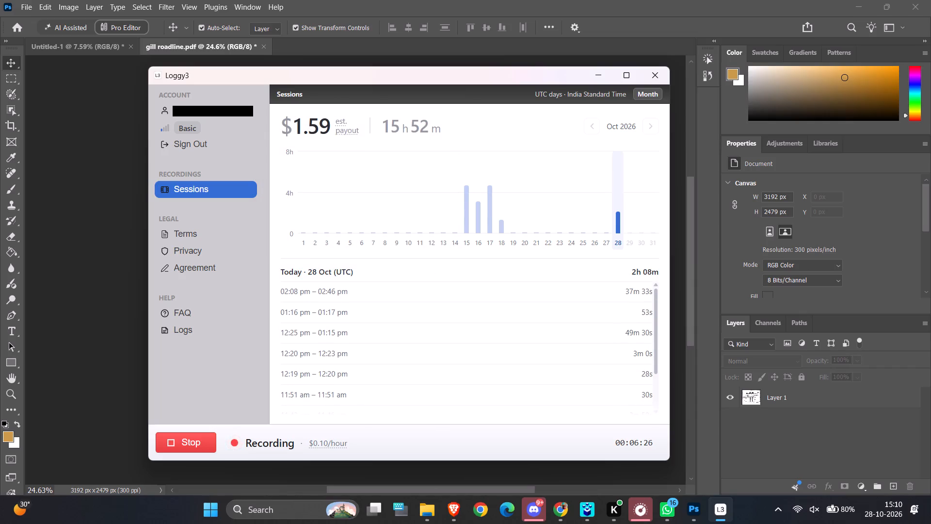
scroll(395, 377, up, 5)
scroll(584, 396, down, 3)
scroll(472, 389, up, 6)
click(369, 169)
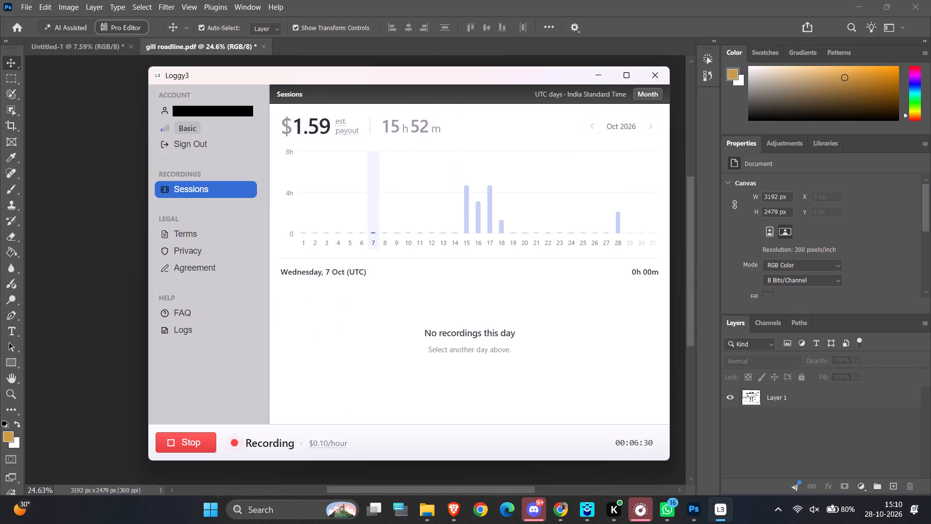
Check the 24 October 2026 recording sessions, and return to the scanned gill roadline.pdf in Photoshop.
click(568, 161)
click(181, 112)
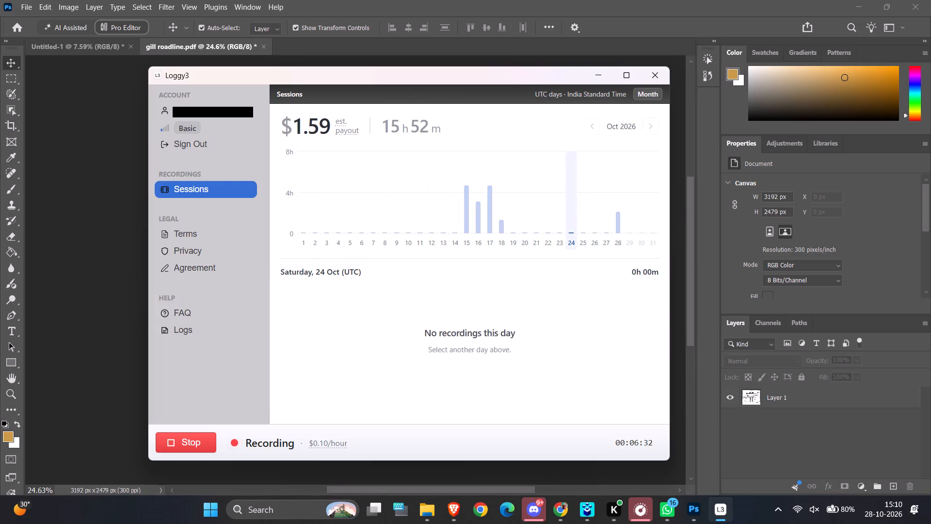
click(651, 128)
scroll(506, 243, down, 3)
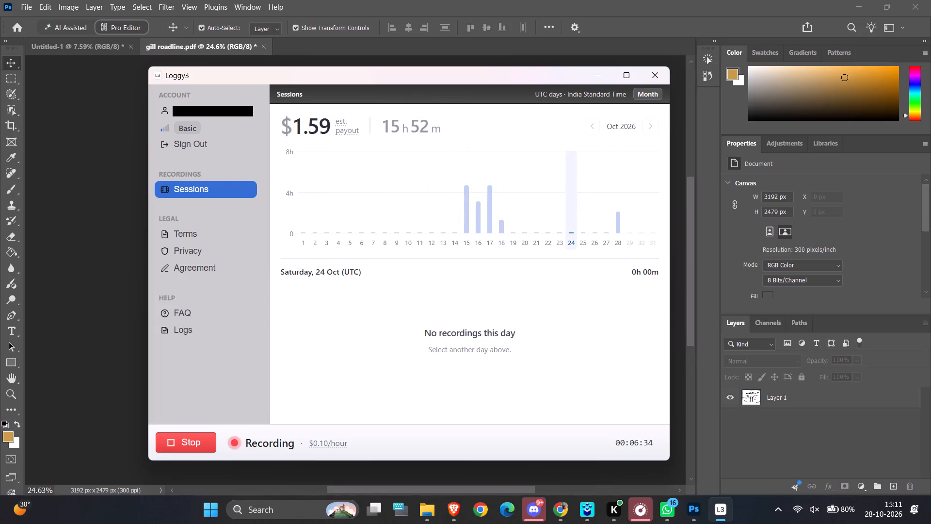
click(595, 79)
click(757, 515)
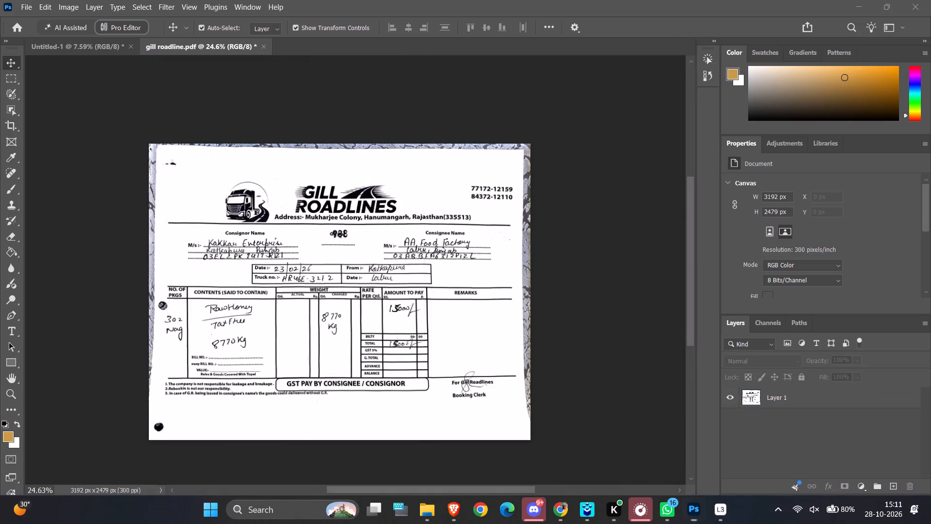
Examine the scanned Gill Roadlines form's party details, date and truck box, weight and amount columns, and footer terms.
ctrl+scroll(411, 311, up, 19)
ctrl+alt+scroll(402, 235, up, 6)
ctrl+alt+scroll(402, 235, down, 11)
scroll(36, 101, up, 4)
scroll(33, 101, down, 1)
ctrl+scroll(150, 115, up, 6)
ctrl+scroll(150, 115, down, 6)
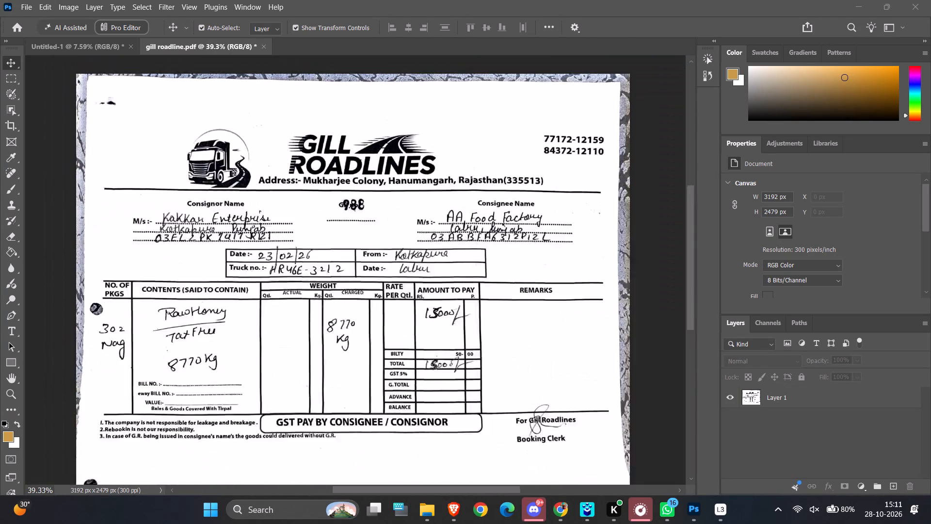
scroll(150, 115, down, 4)
scroll(439, 147, down, 8)
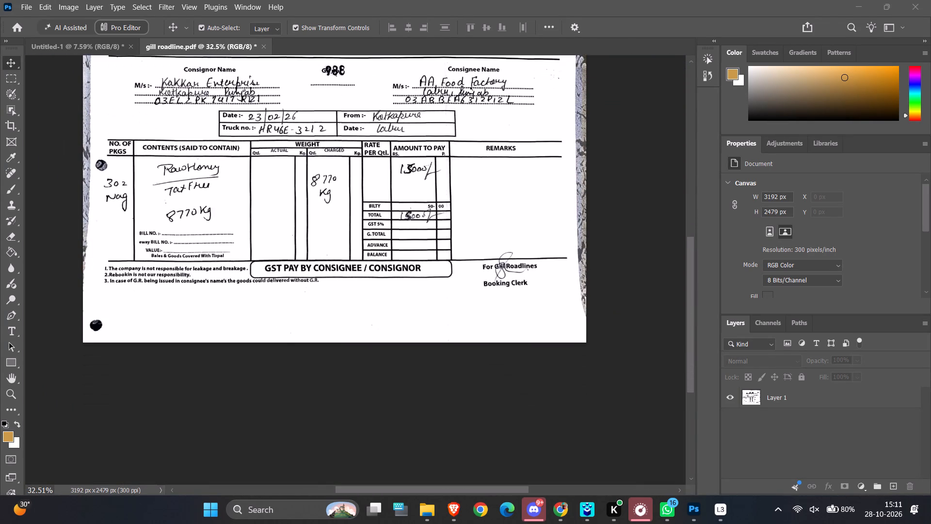
scroll(439, 197, down, 2)
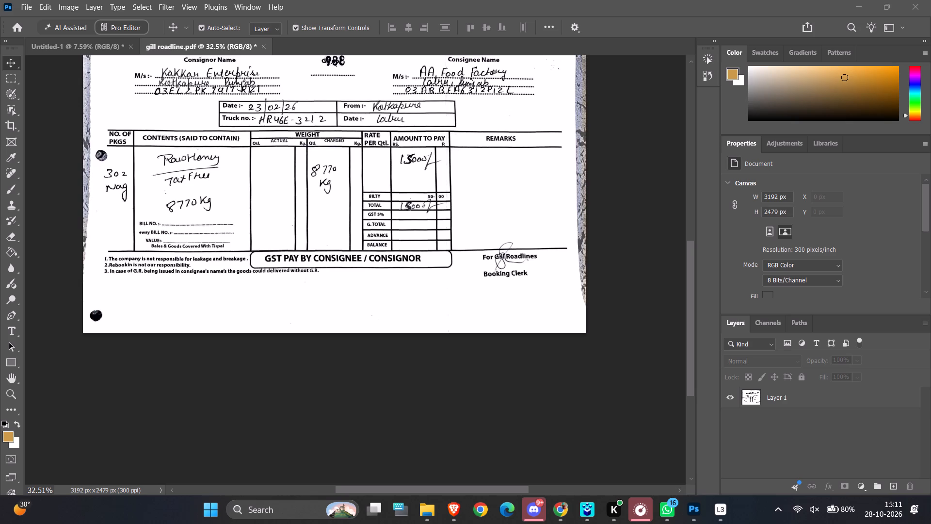
scroll(52, 467, up, 4)
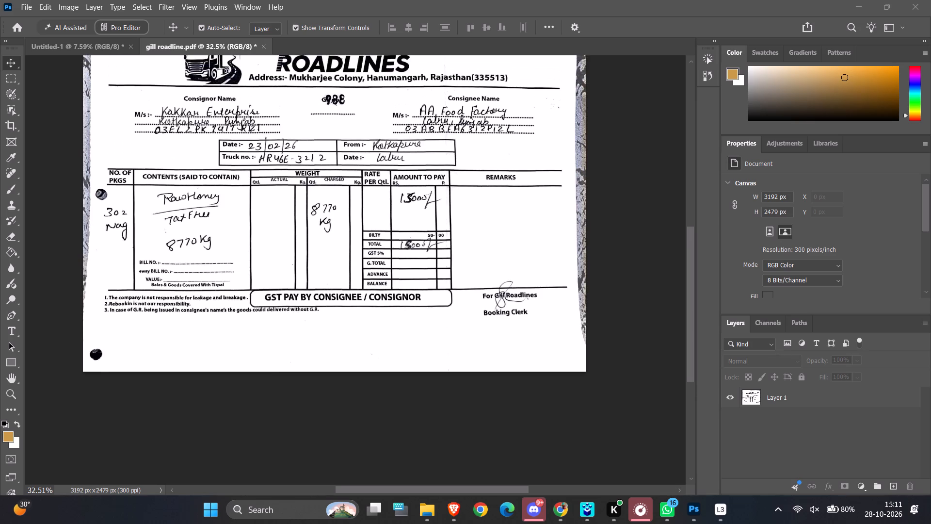
scroll(368, 475, up, 6)
ctrl+alt+scroll(368, 475, up, 4)
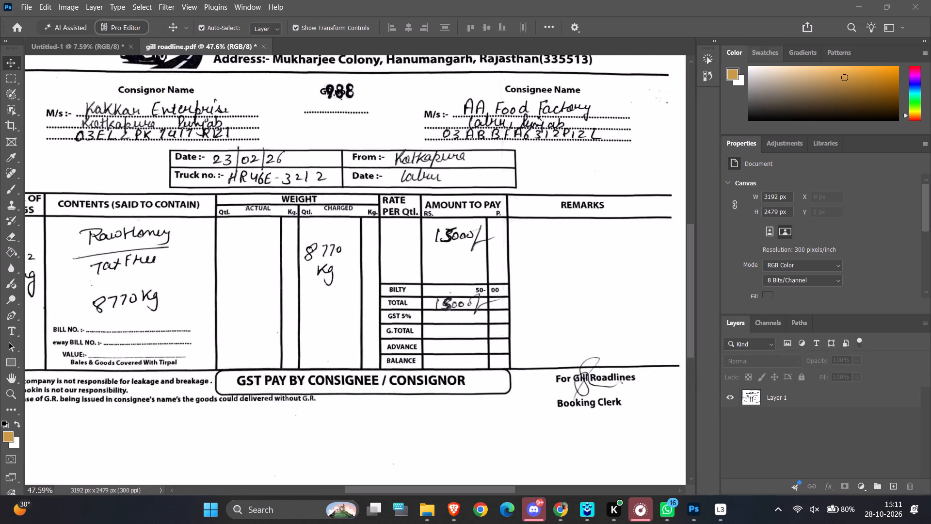
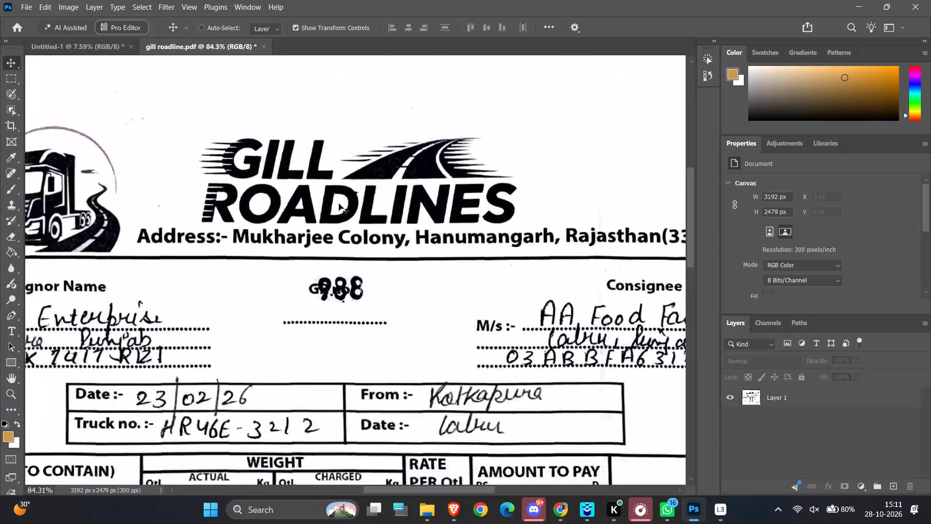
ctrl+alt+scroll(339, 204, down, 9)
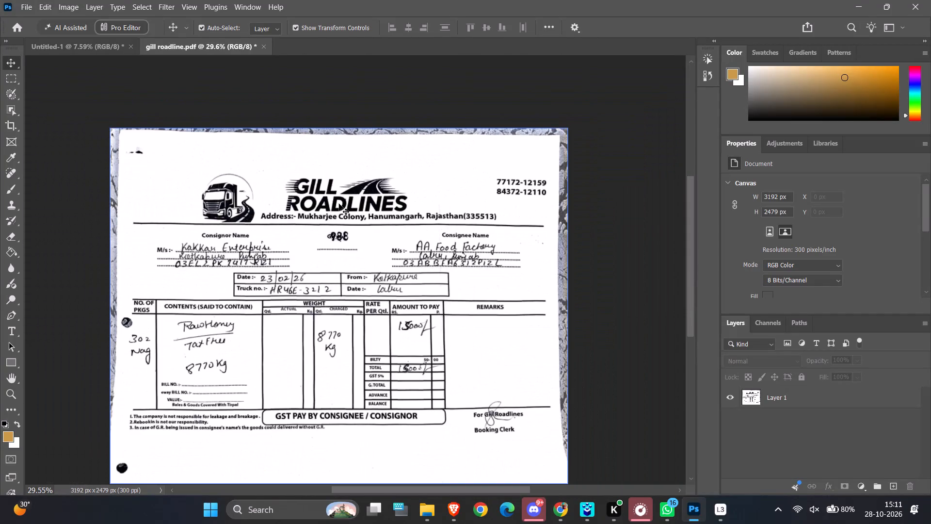